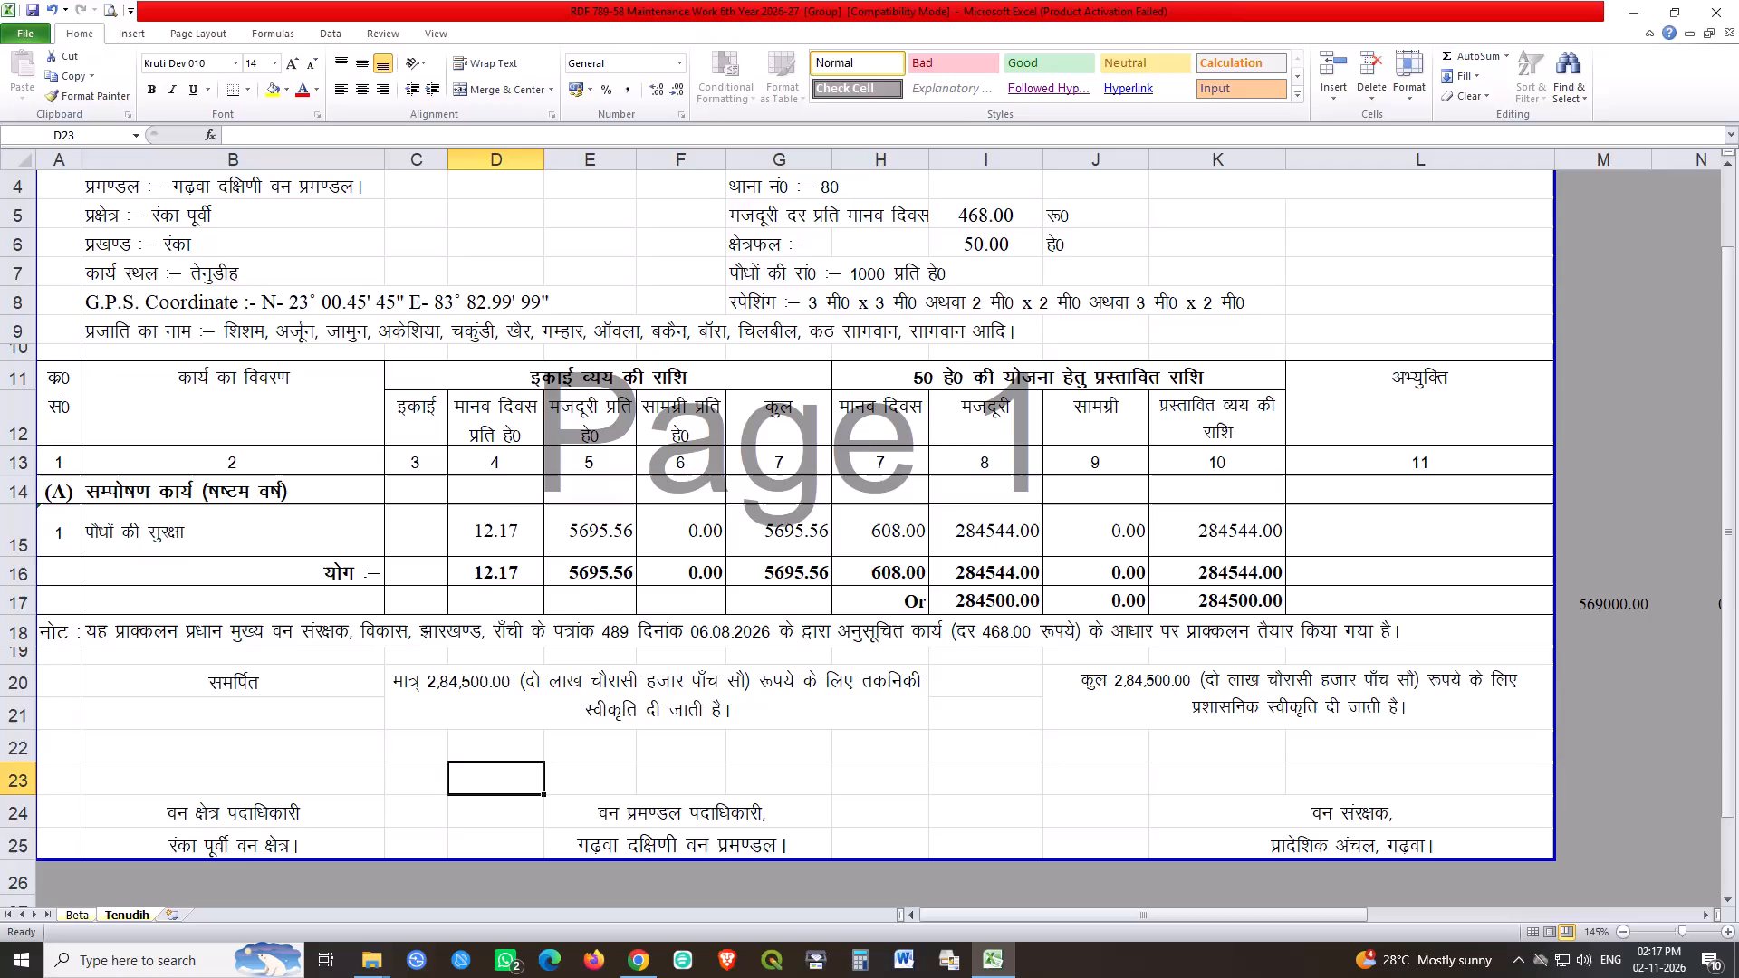
Ungroup the Beta and Tenudih sheets, leaving Tenudih active, and save and close the RDF 789-58 6th Year maintenance workbook.
key("ctrl+s")
key("ctrl+s")
key("ctrl+s")
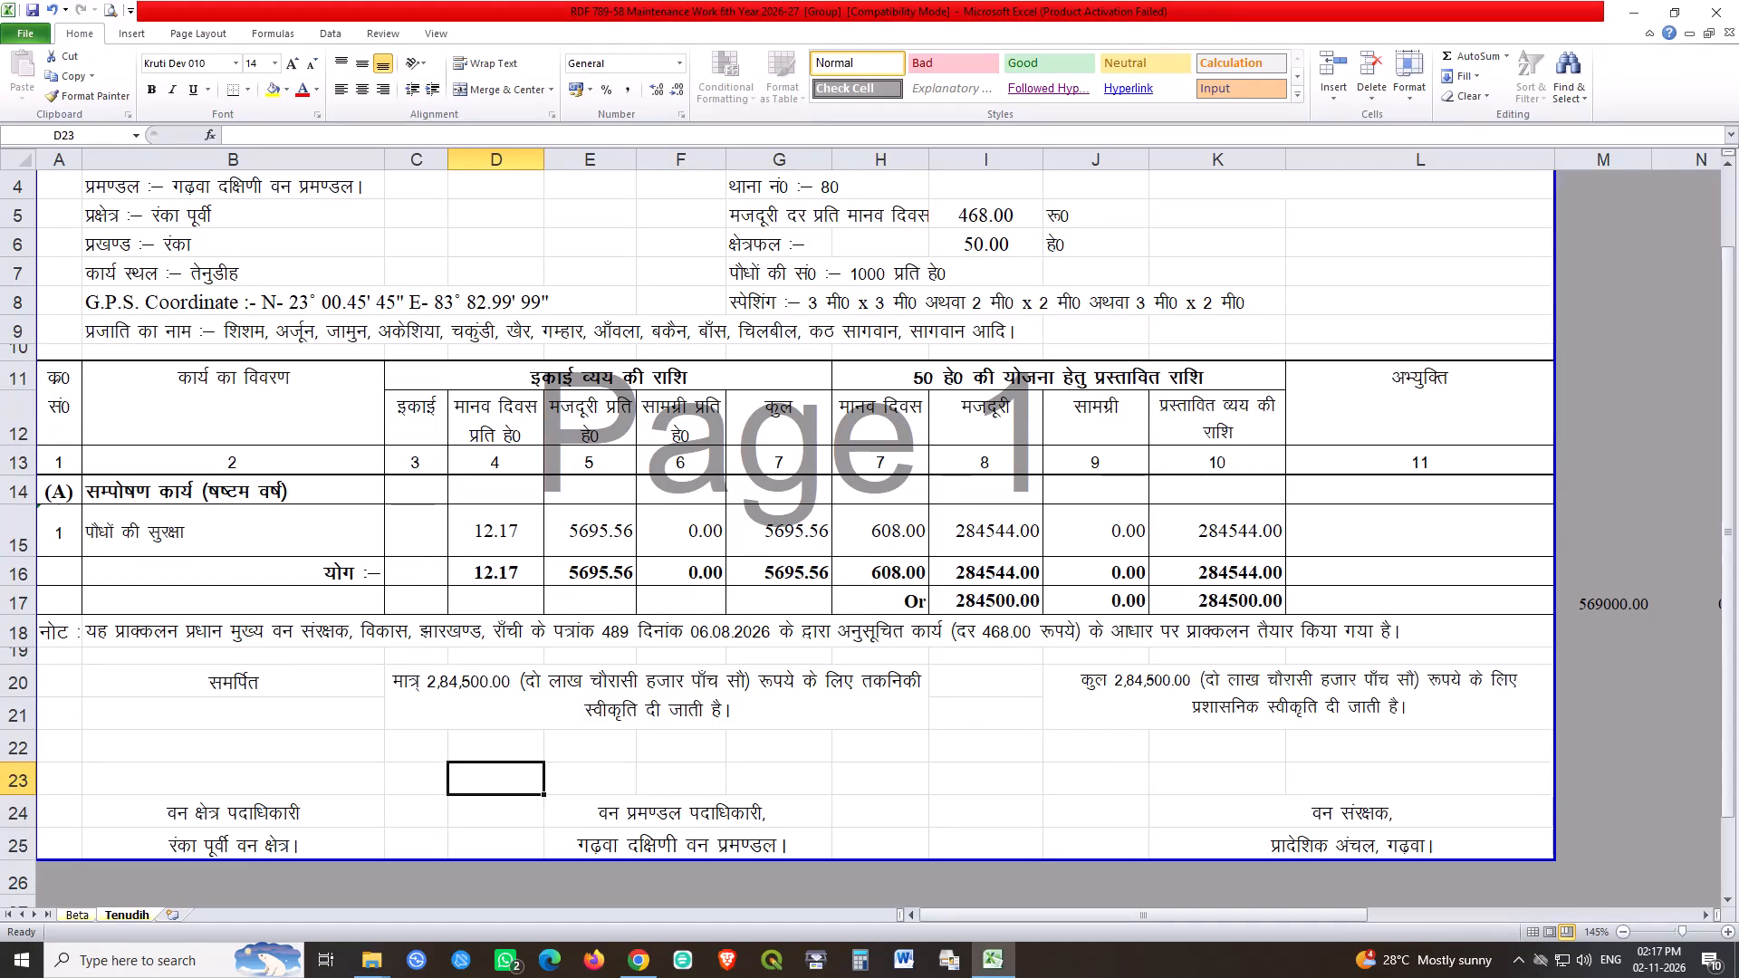
left_click(82, 910)
left_click(128, 910)
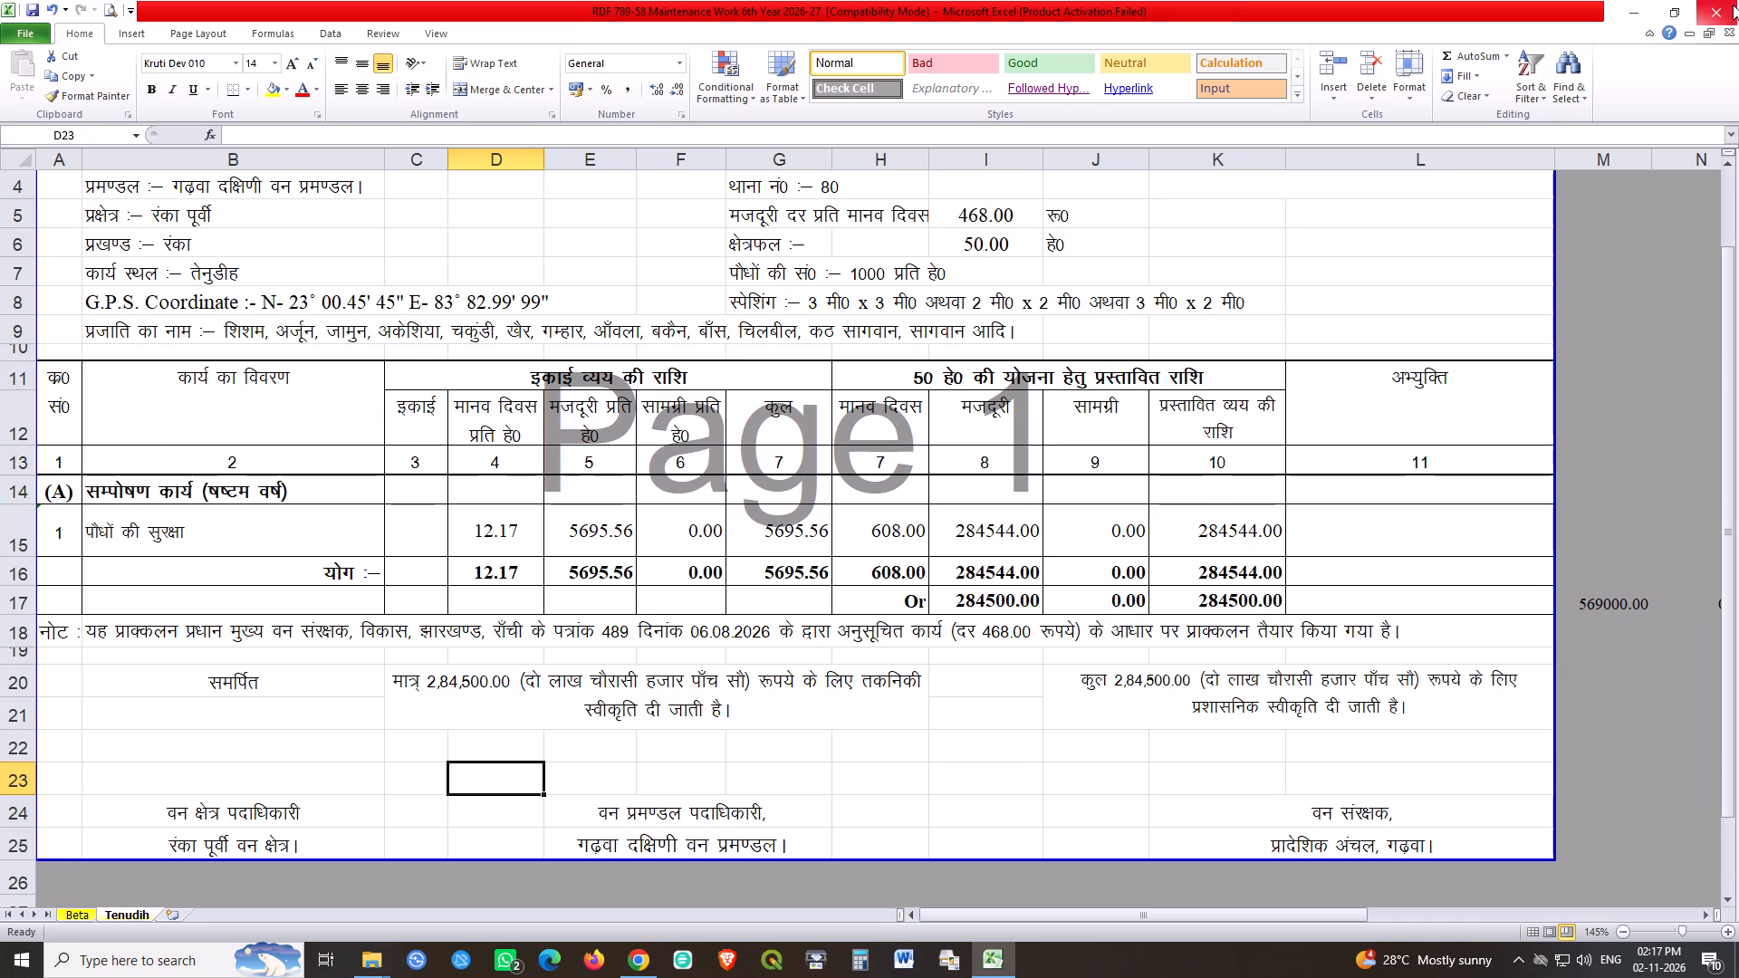
key("ctrl+s")
left_click(1721, 5)
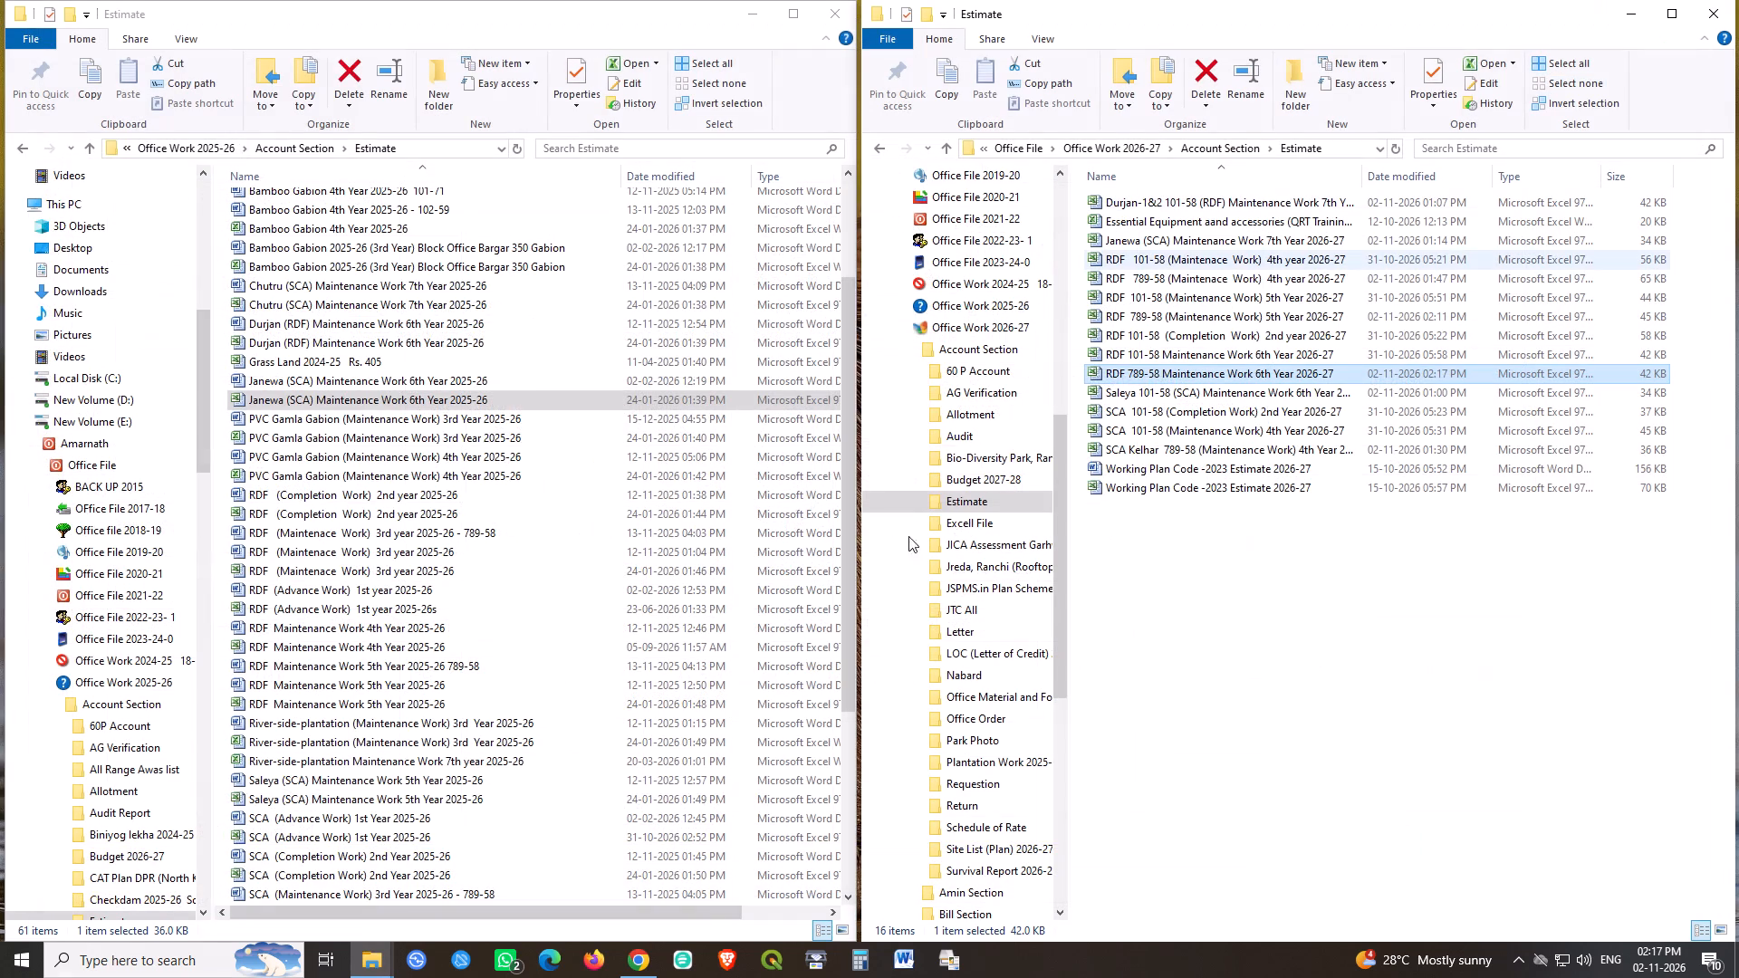
Look through the SCA estimate files in the Office Work 2026-27 Estimate folder, comparing the 2nd Year and 4th Year entries.
left_click(1357, 709)
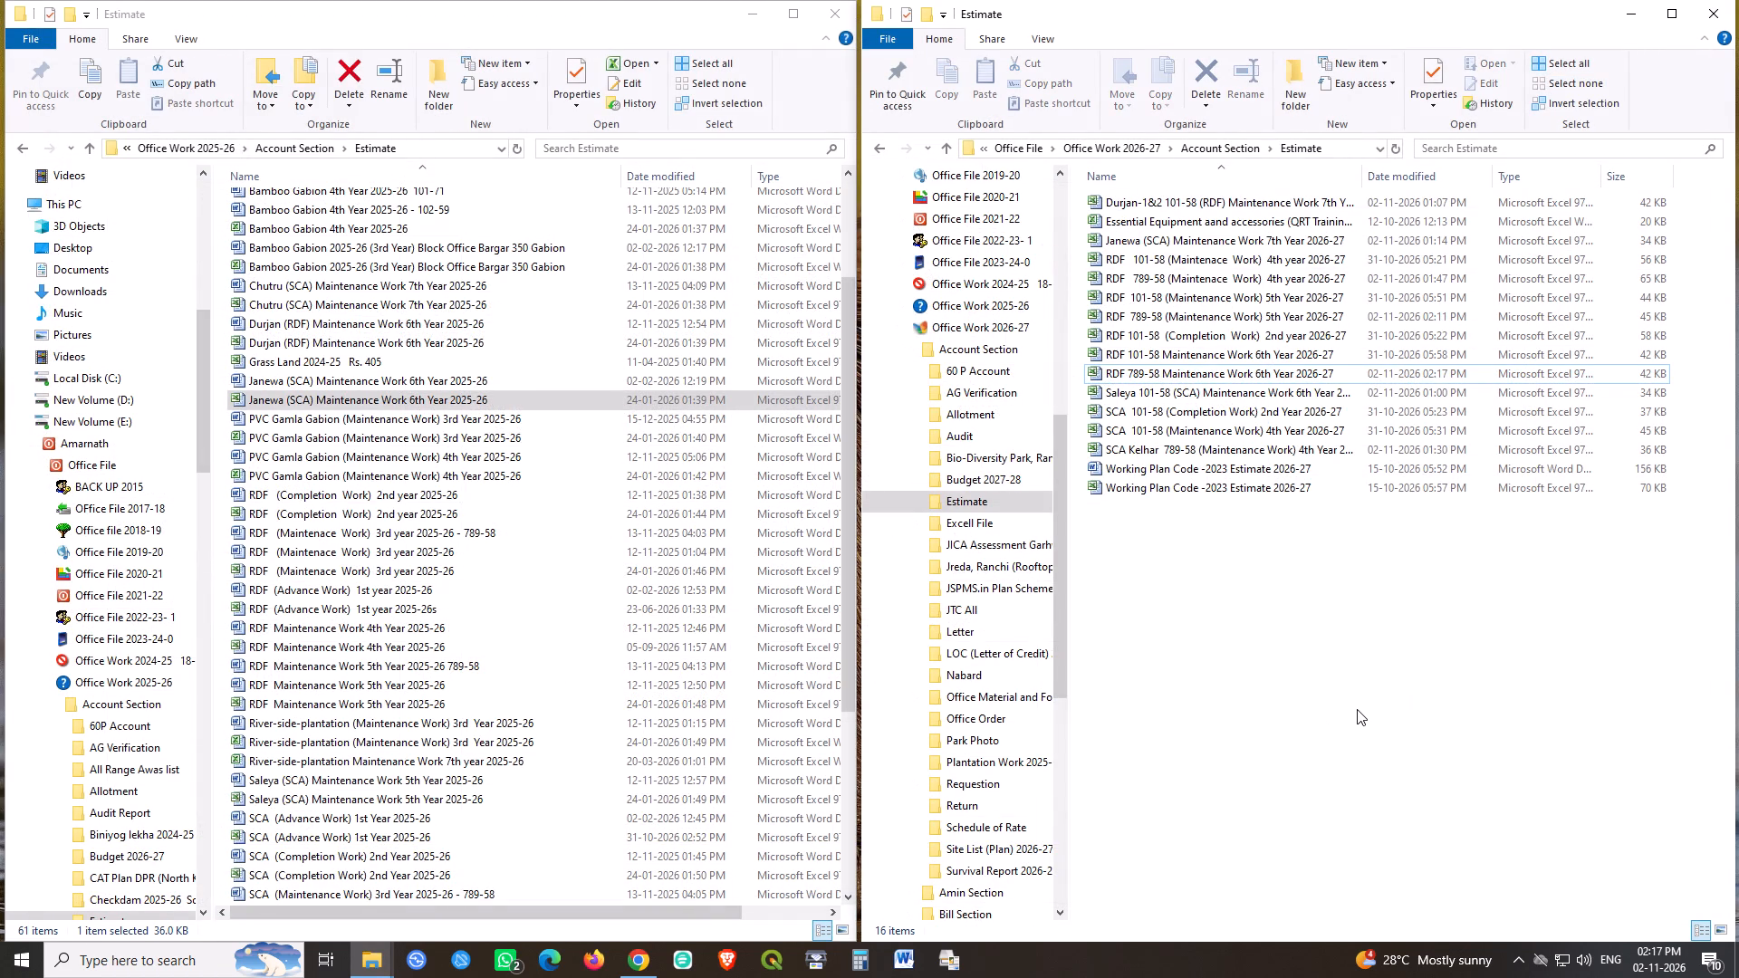
left_click(1347, 640)
left_click(1225, 450)
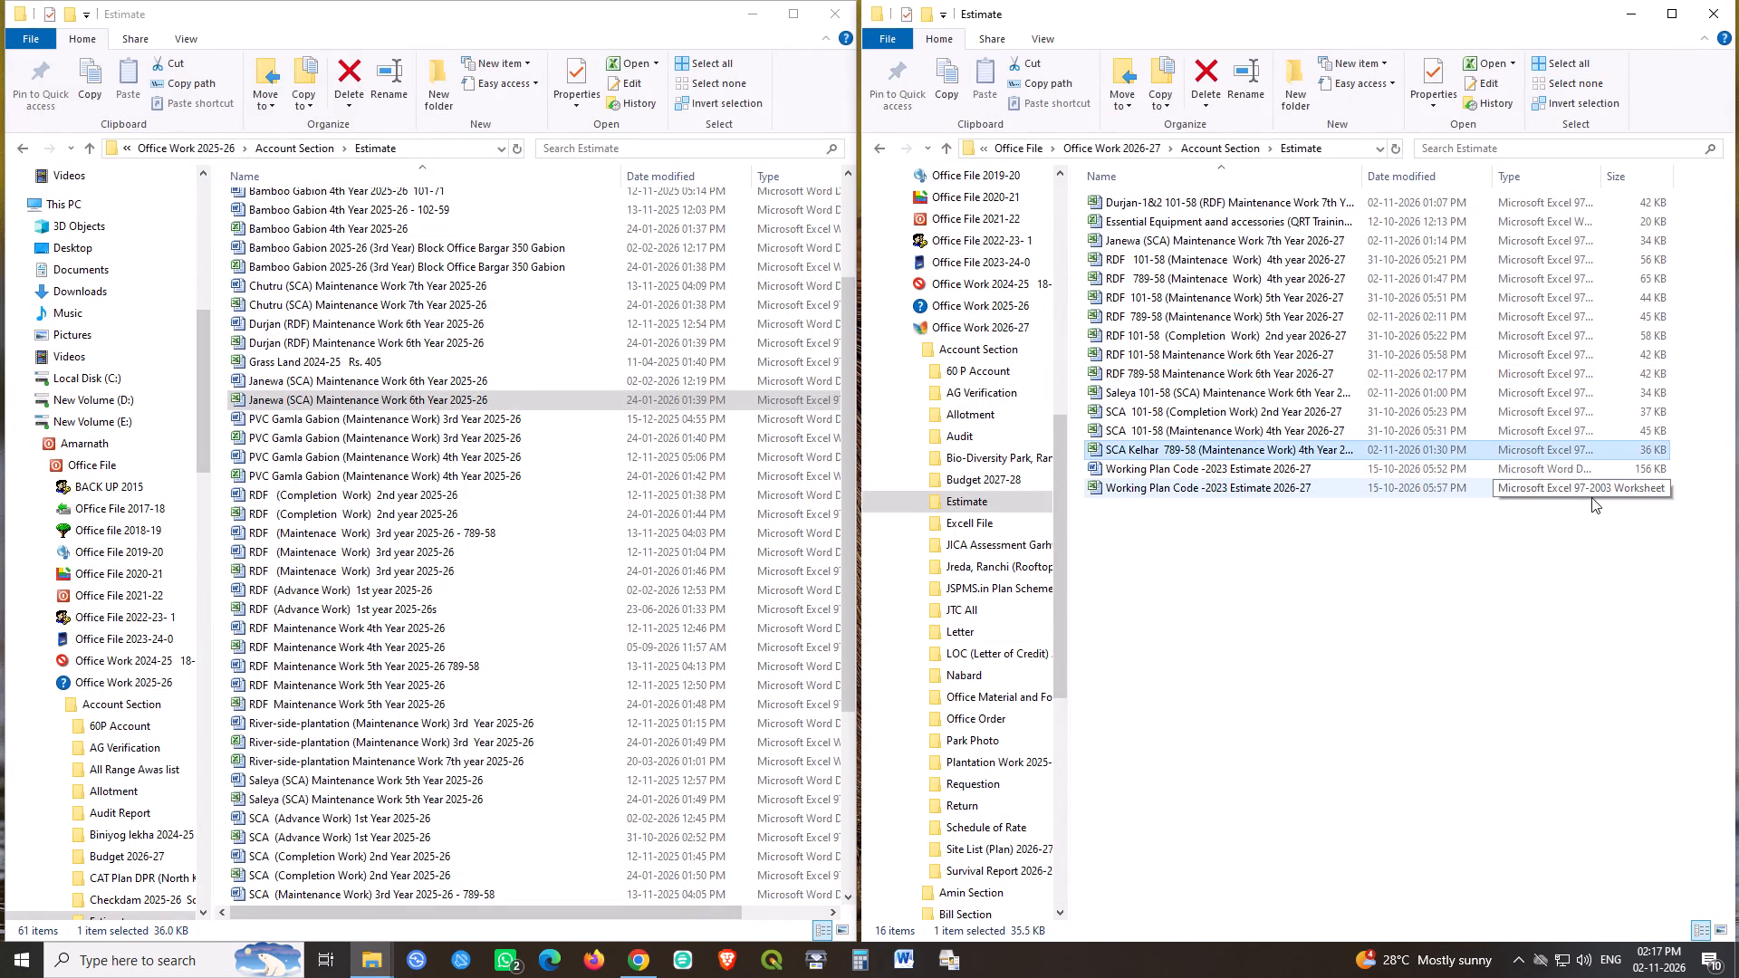
key("Up")
key("Up")
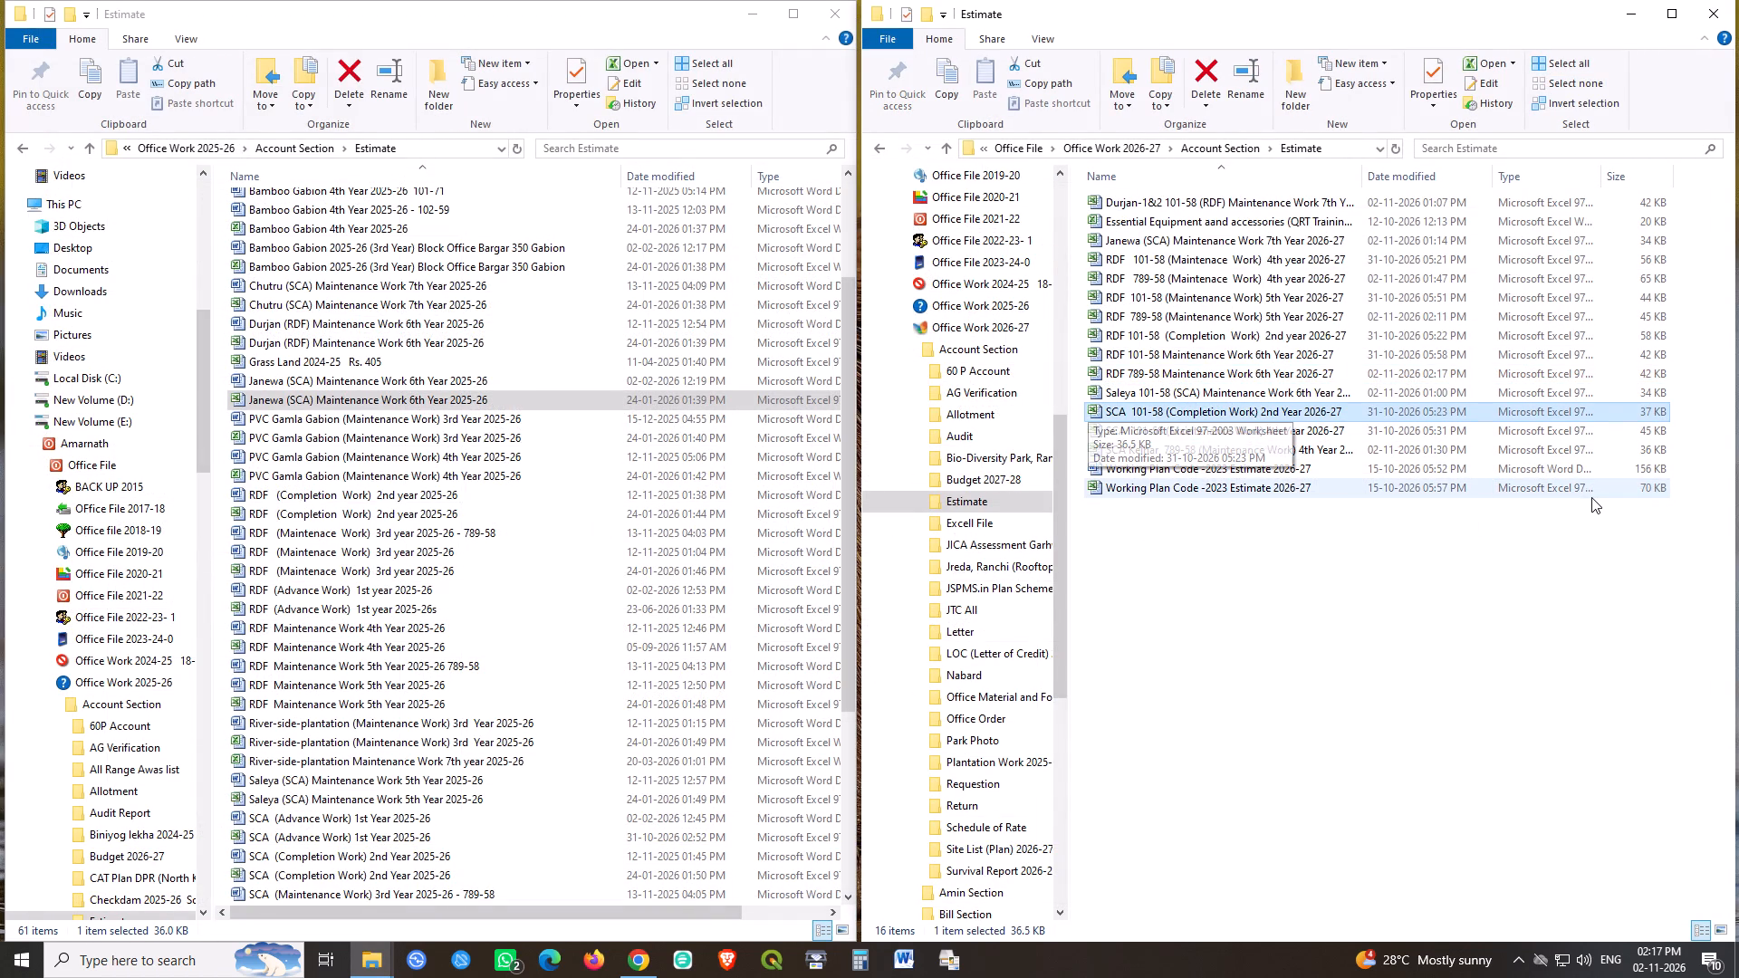
key("Down")
key("Down")
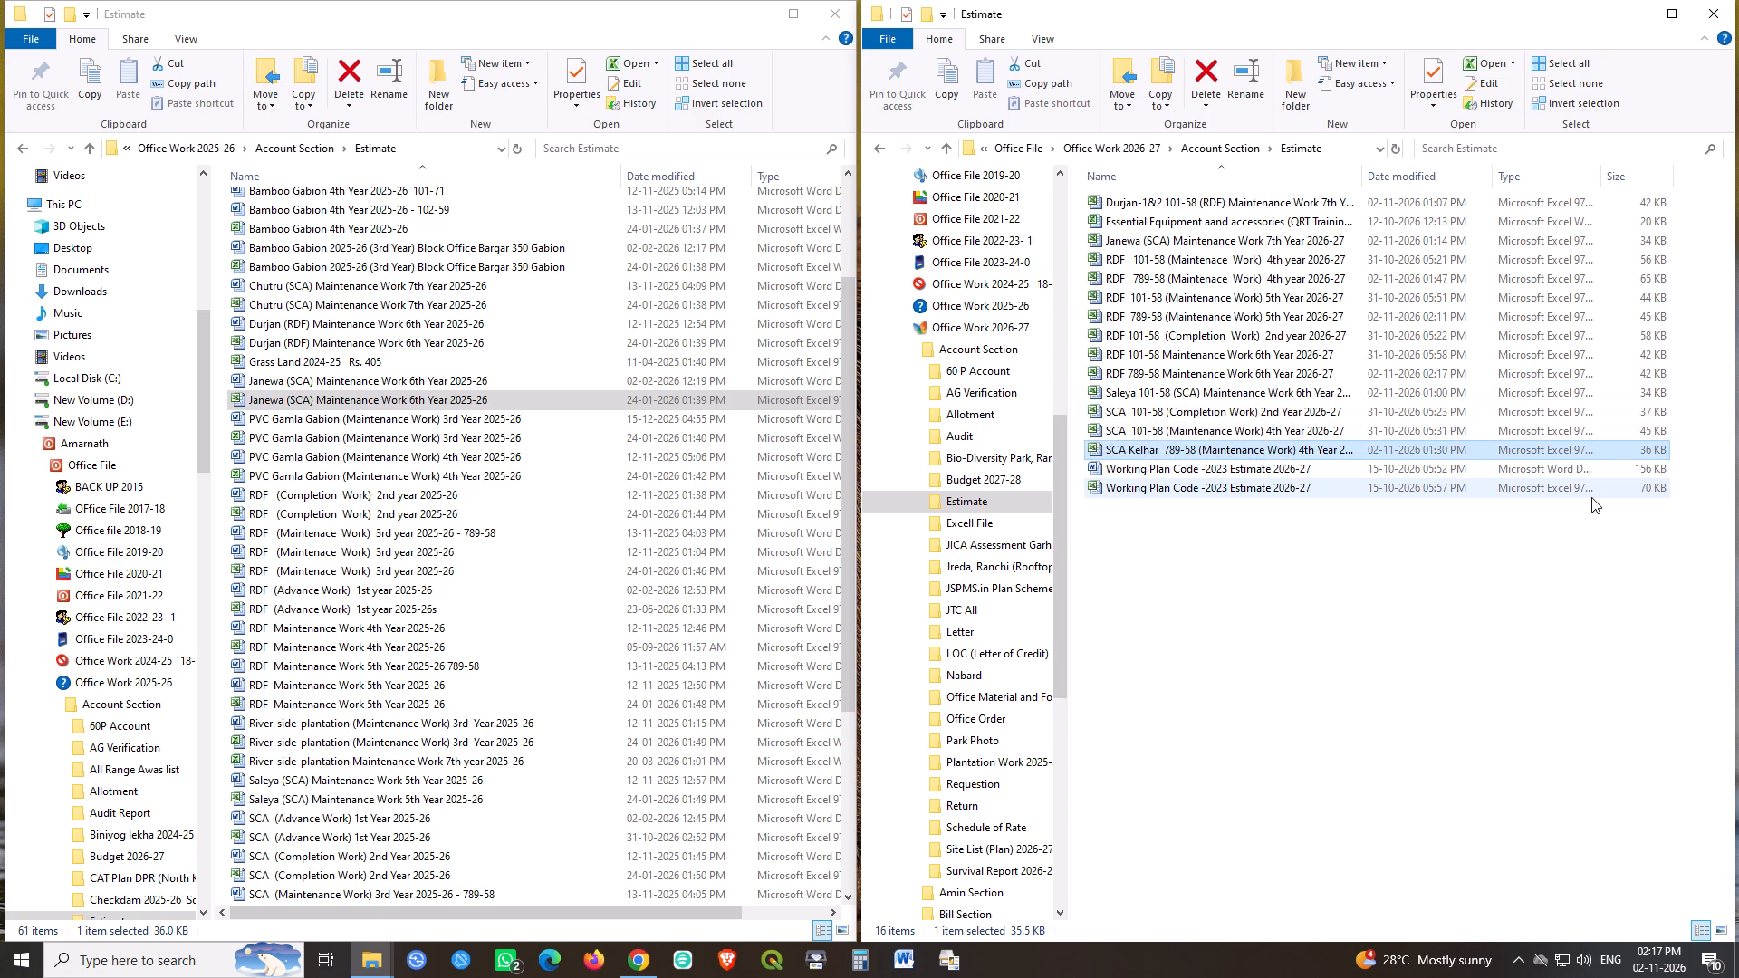
key("Up")
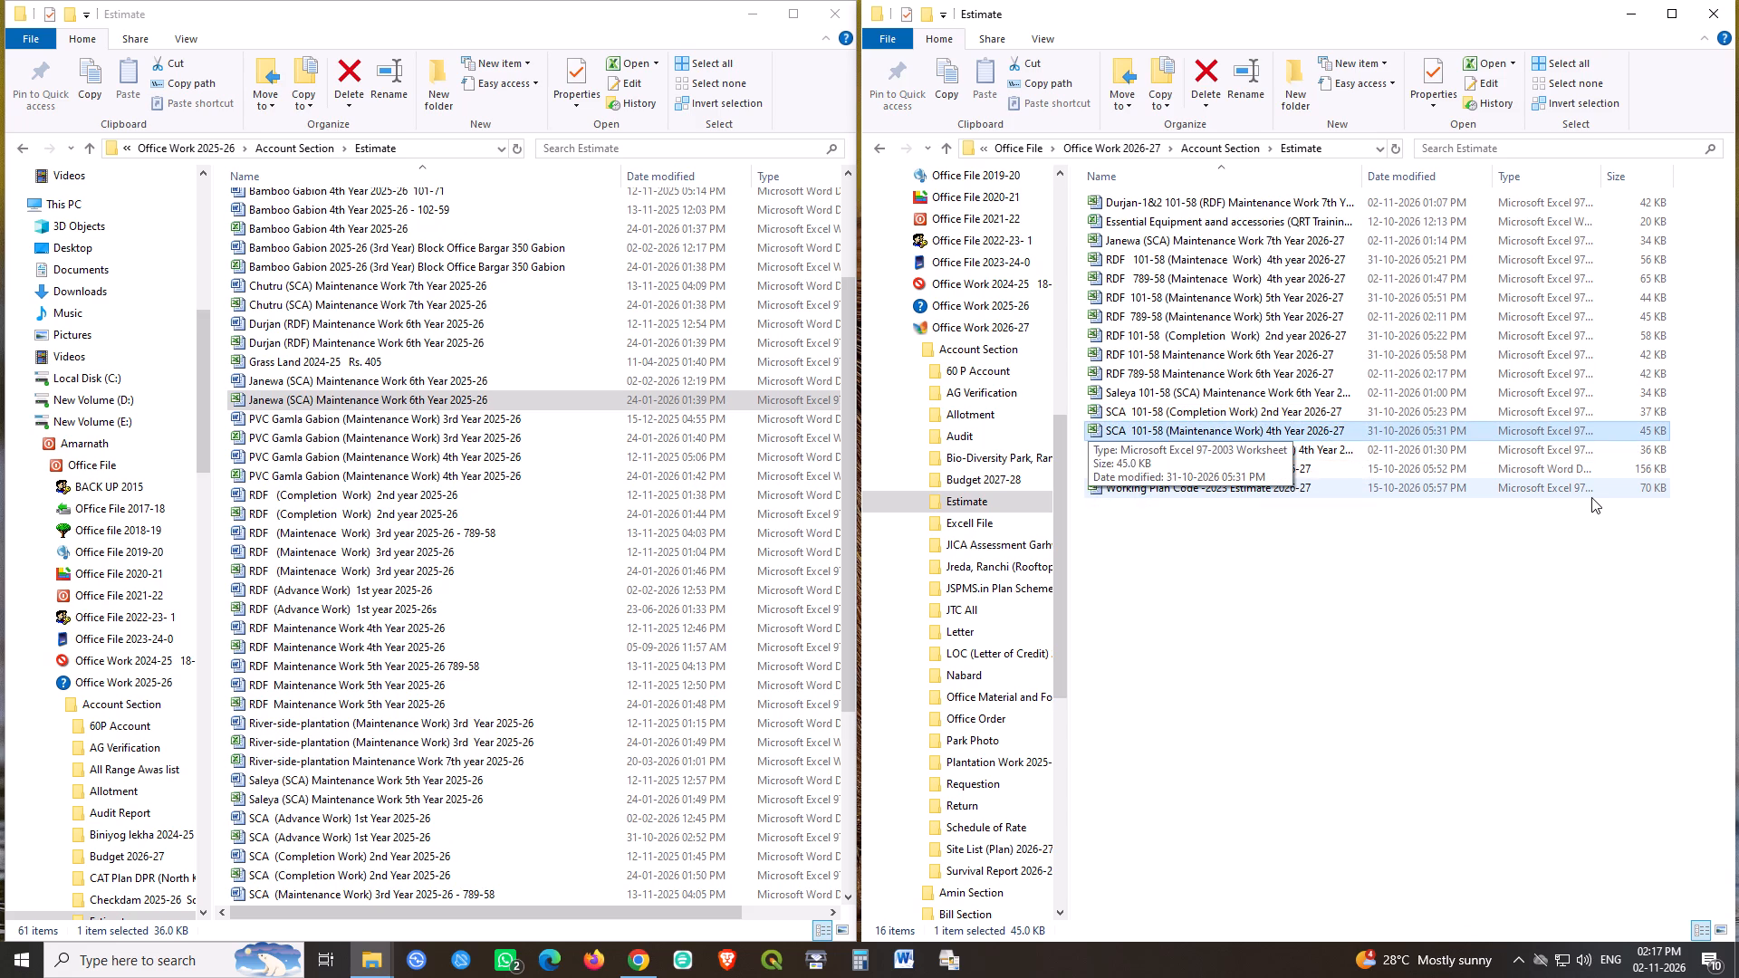
left_click(1426, 648)
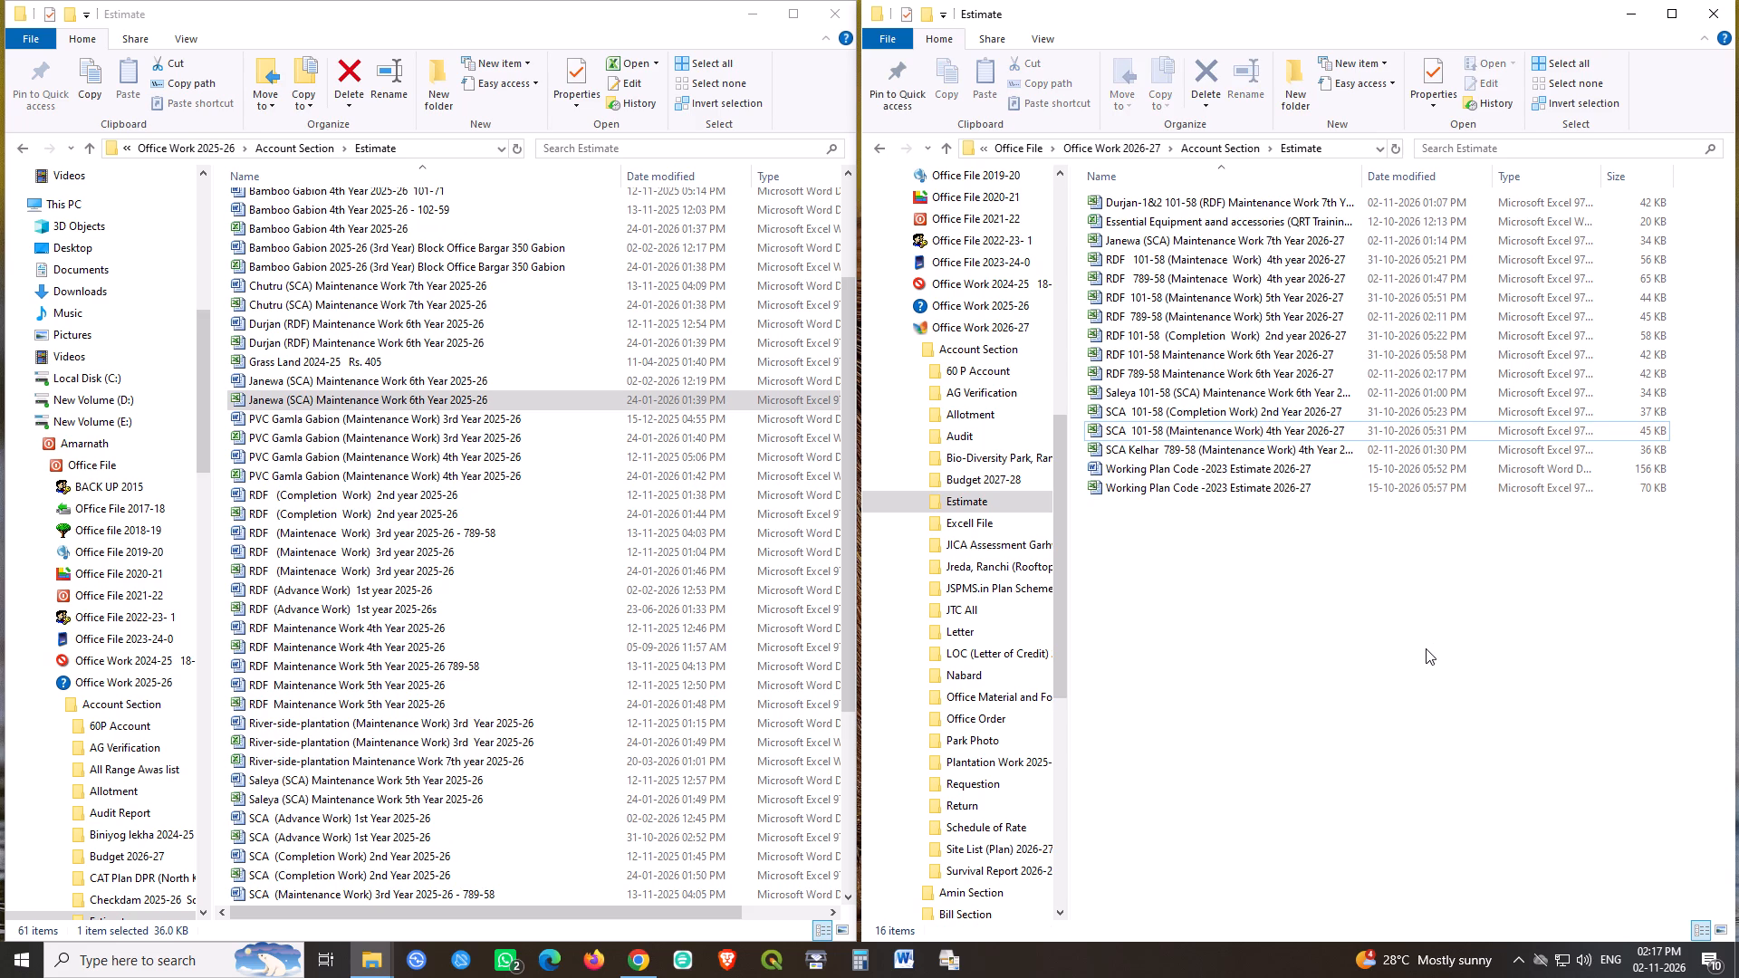
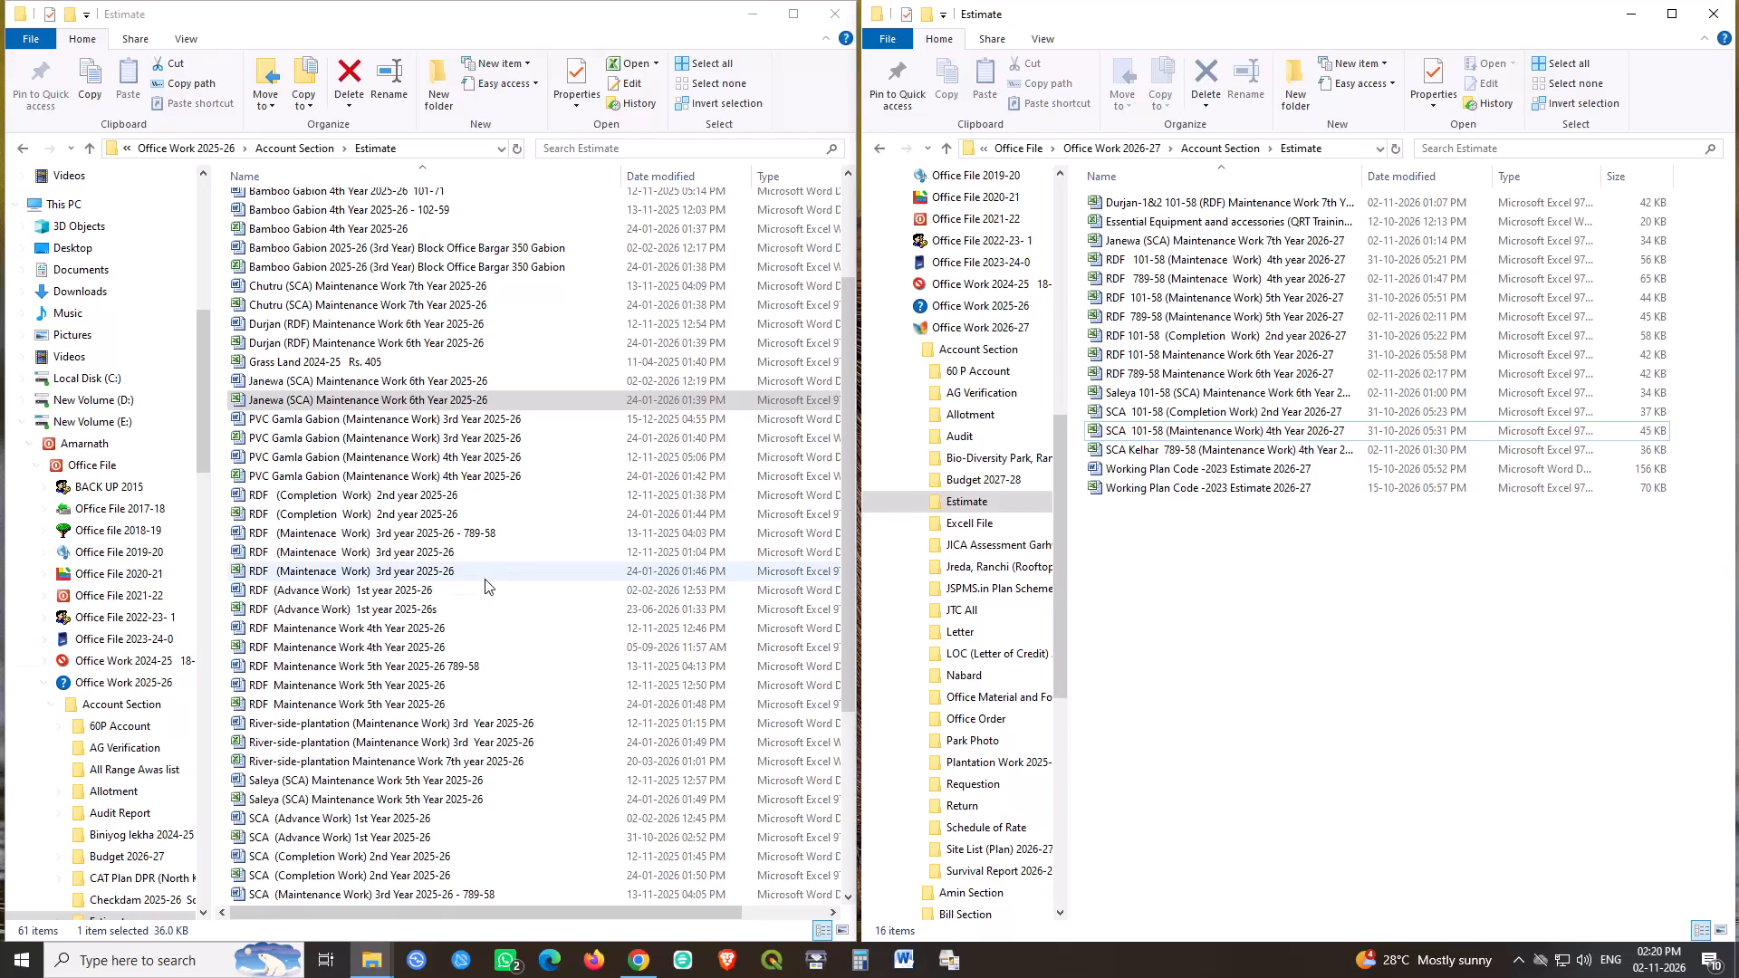
Copy the River-side-plantation (Maintenance Work) 3rd Year 2025-26 Excel workbook from the 2025-26 Estimate folder into the 2026-27 Estimate folder.
left_click(486, 579)
left_click(370, 762)
left_click(387, 741)
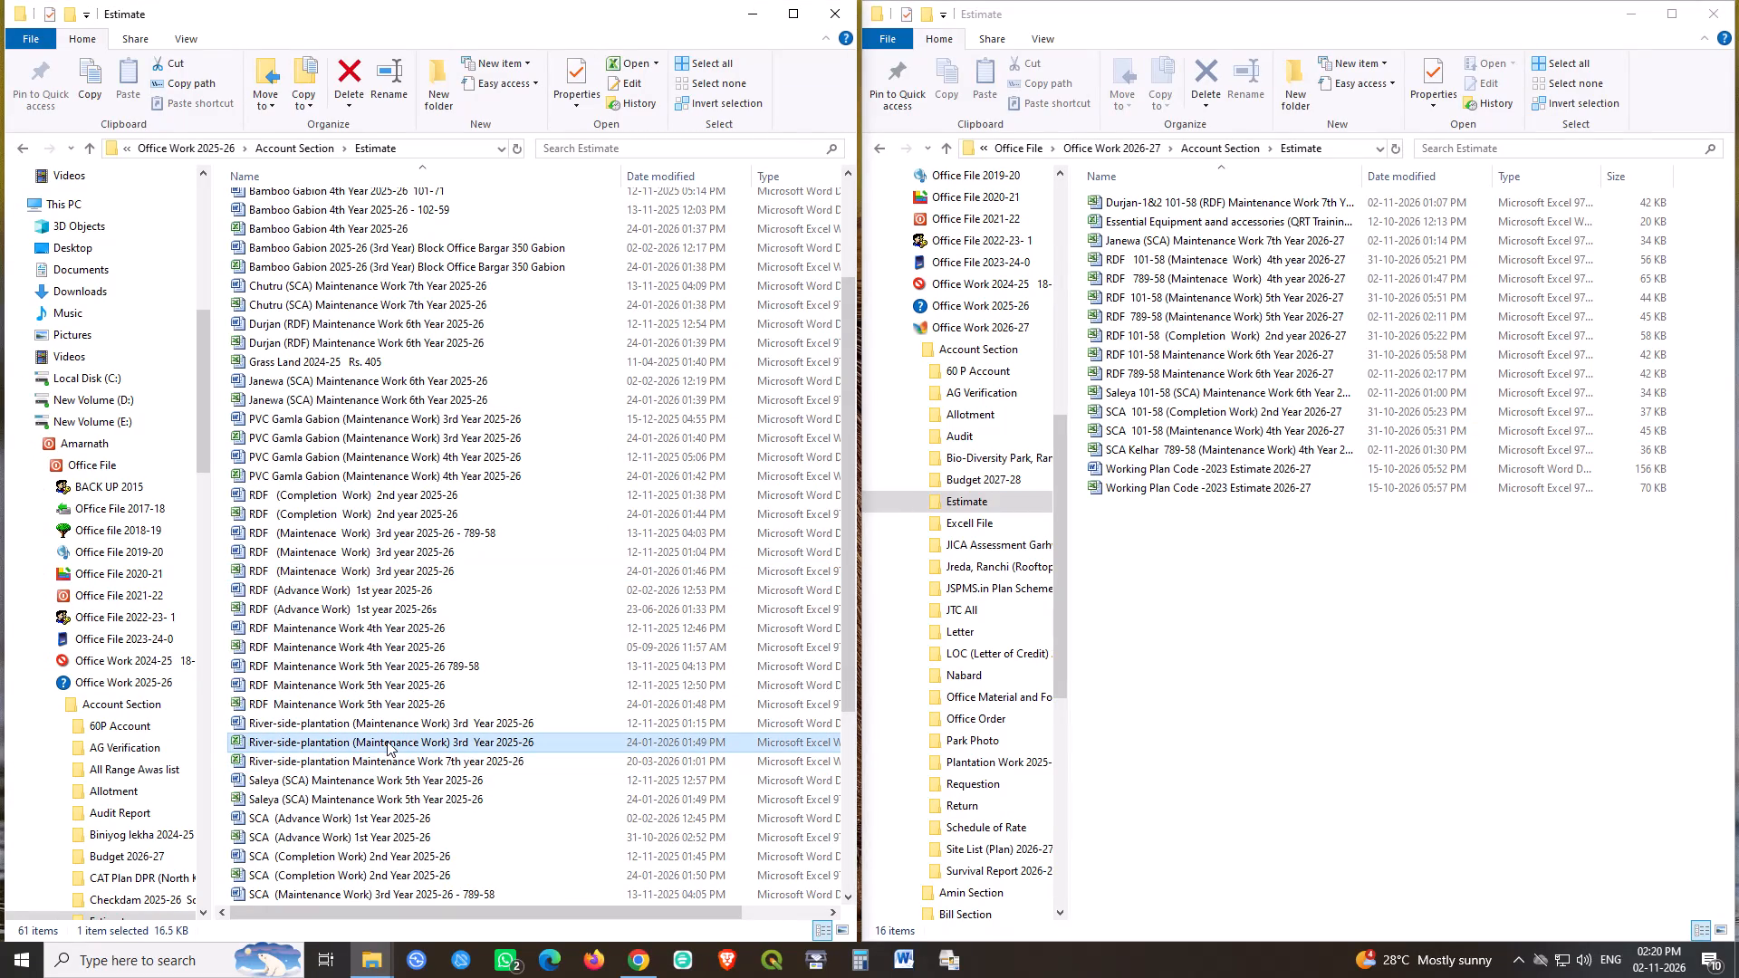
left_click_drag(397, 739, 1336, 773, "ctrl")
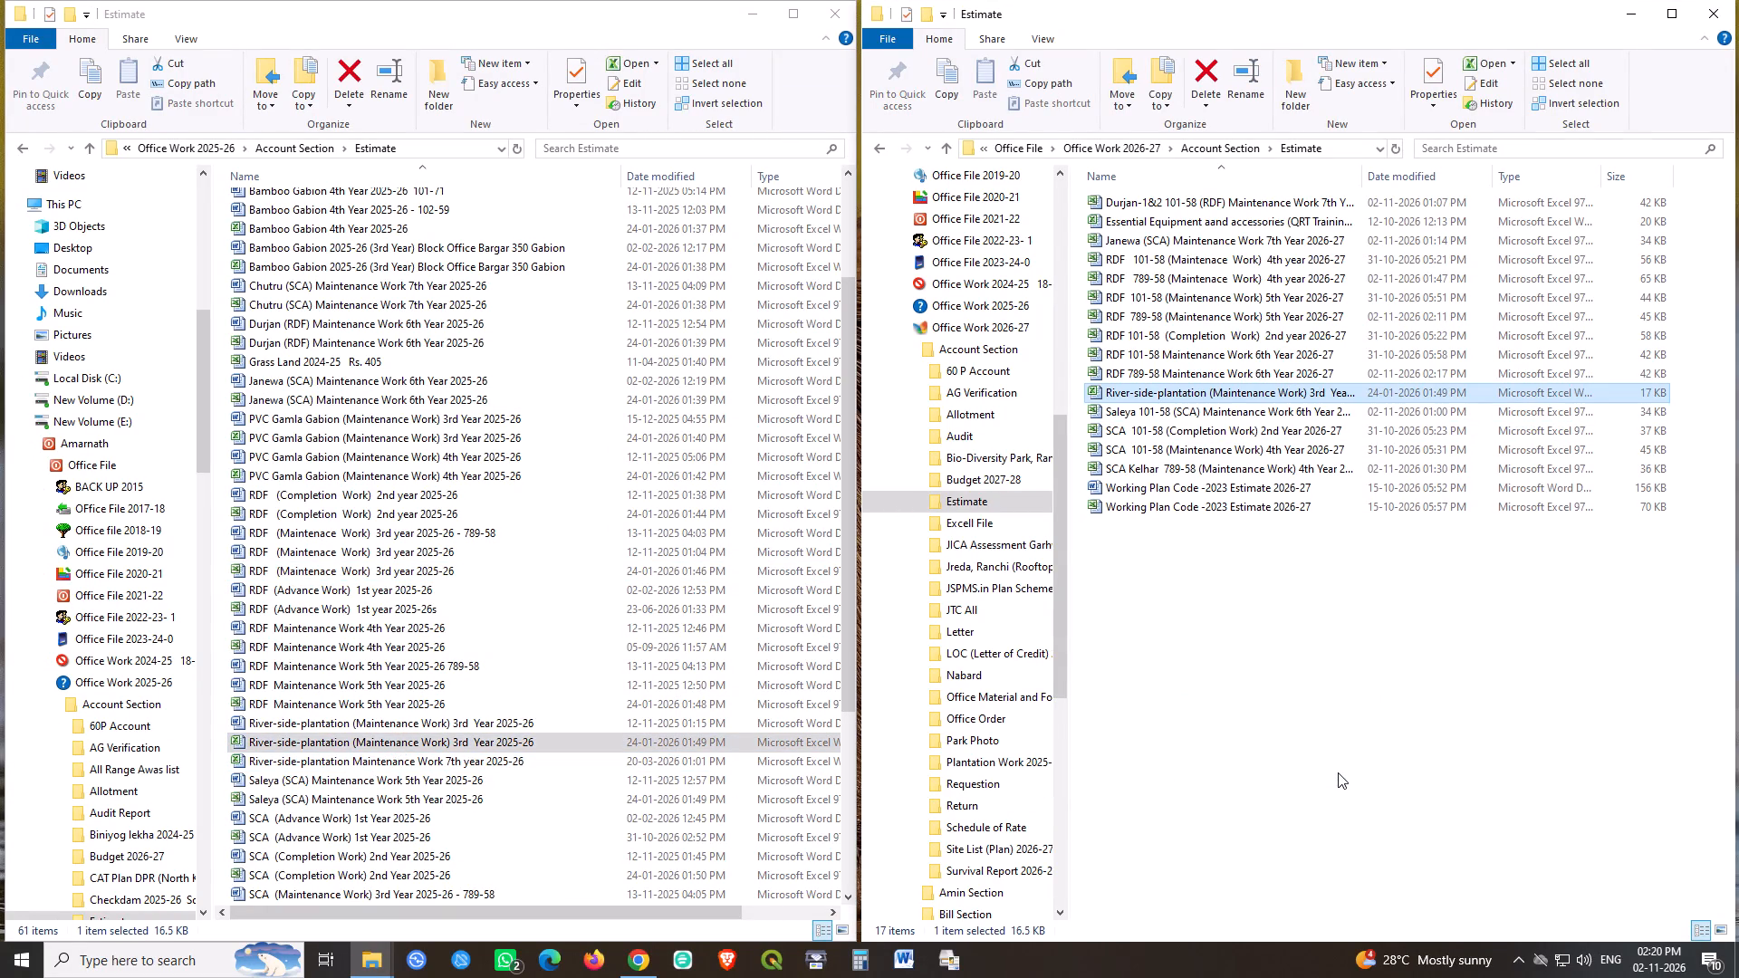
Rename the copied workbook as River-side-plantation (Maintenance Work) 4th Year 2026-27, leaving a single space before Year.
key("F2")
key("Right")
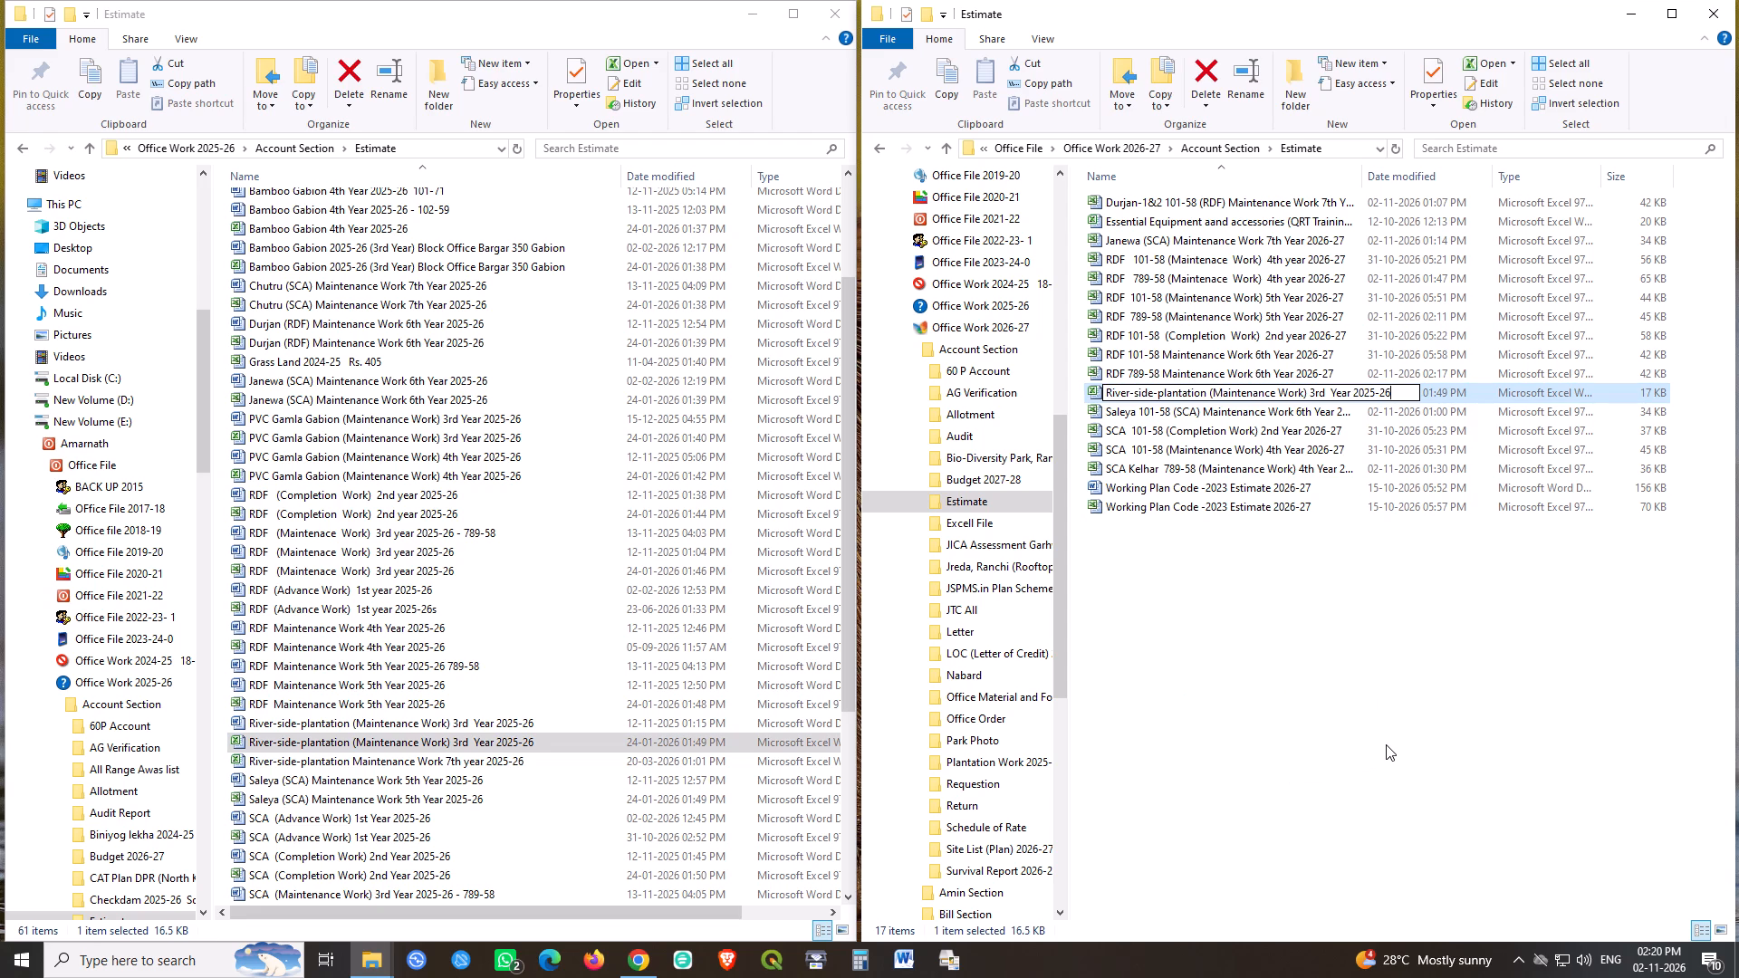
key("Left")
key("Left")
key("Left")
key("Left")
key("Left")
key("Left")
key("Left")
key("Left")
key("Left")
key("Left")
key("Left")
key("Left")
key("Left")
key("Left")
key("Left")
key("Left")
key("Left")
key("Left")
key("Left")
key("Right")
key("Right")
key("shift+Right")
key("shift+Right")
key("shift+Right")
type("4th")
key("Right")
key("Right")
key("Left")
key("Delete")
key("Right")
key("Right")
key("Right")
key("Right")
key("Right")
key("Right")
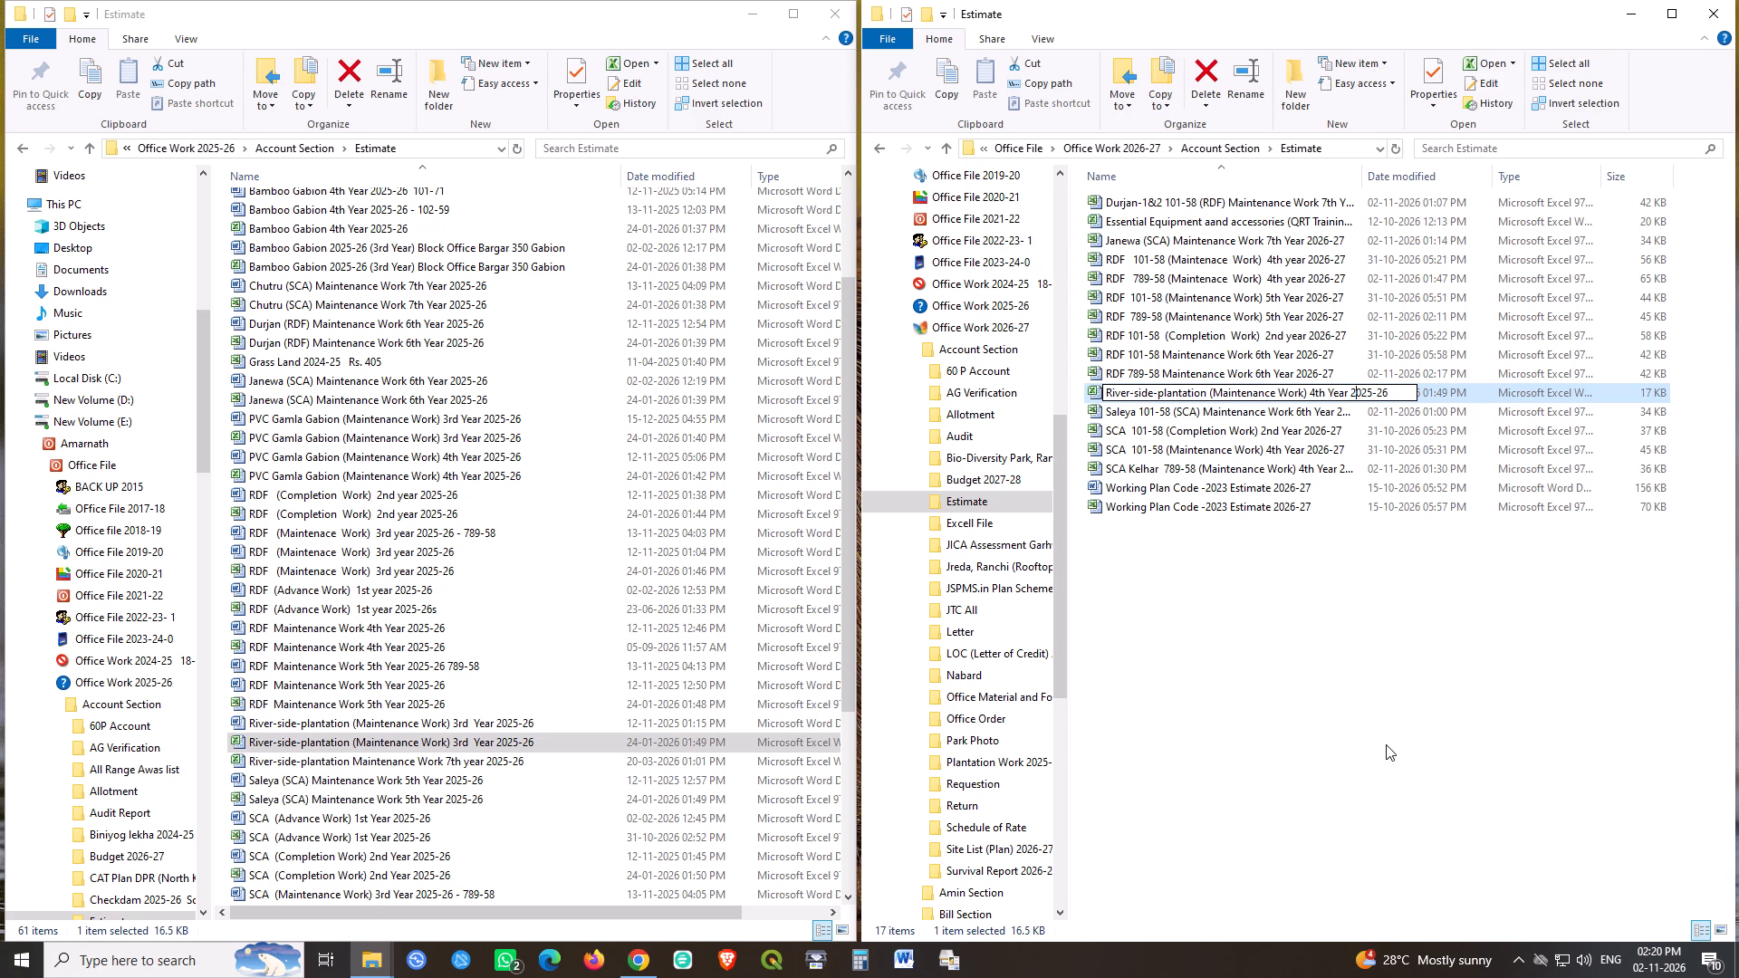
key("Right")
key("Right")
key("shift+Right")
key("6")
key("Right")
key("Right")
key("shift+Right")
key("7")
key("Return")
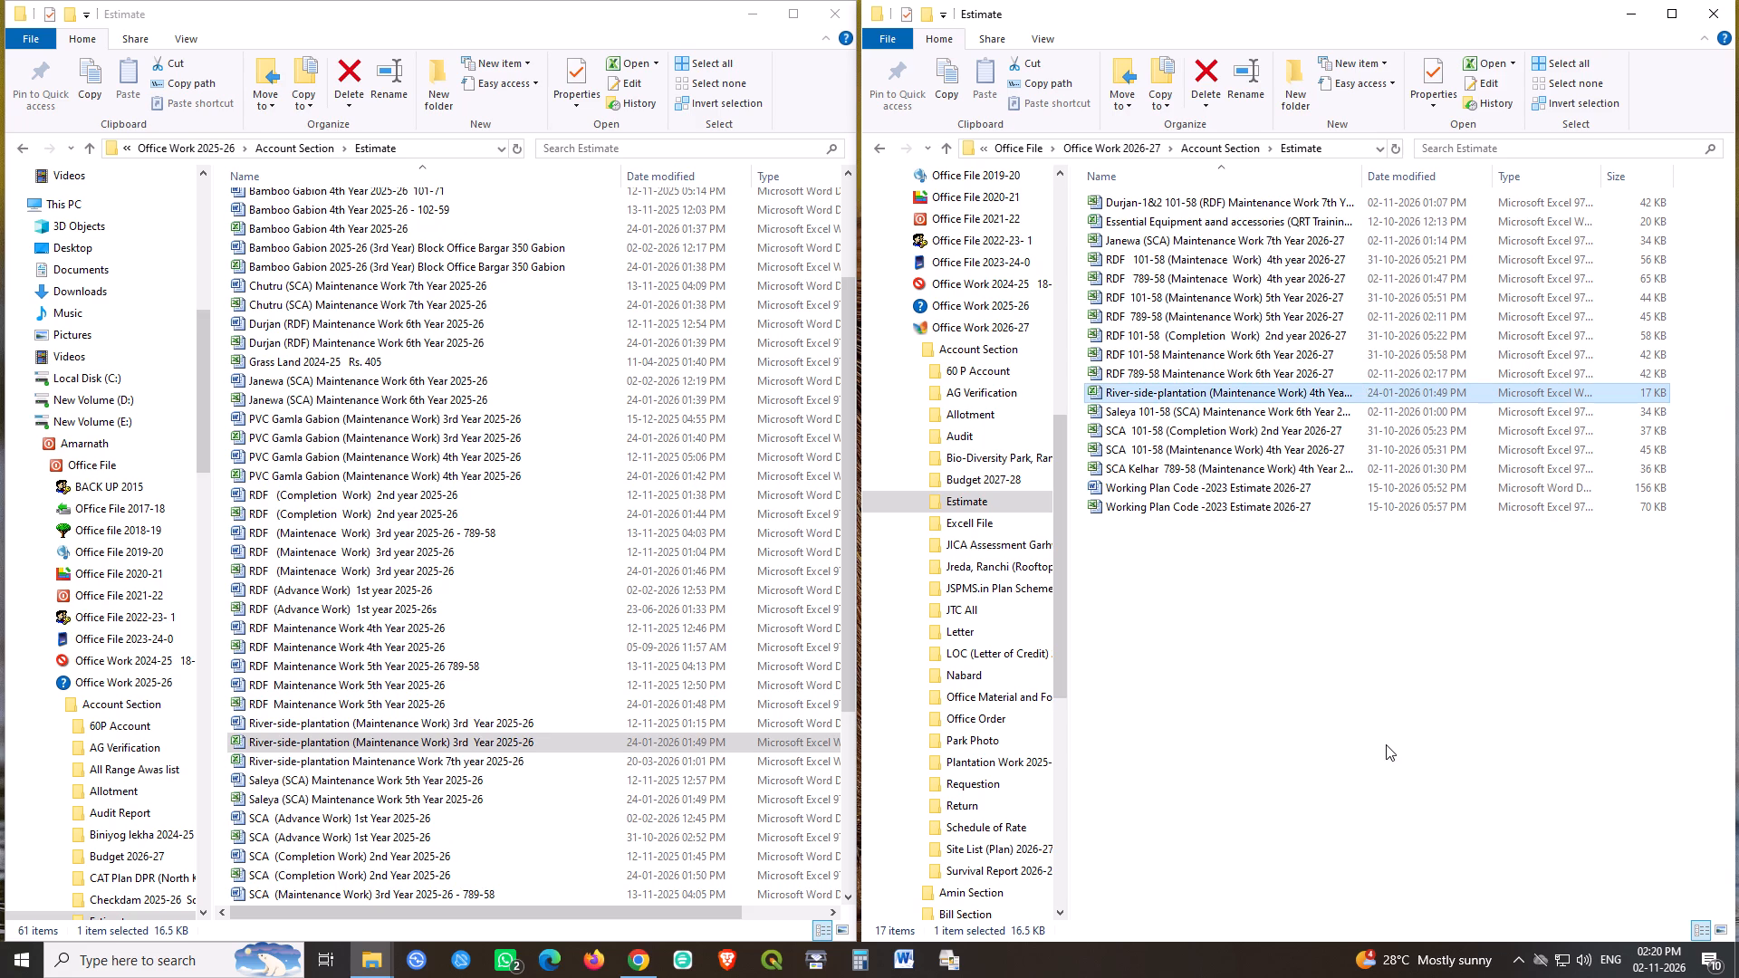
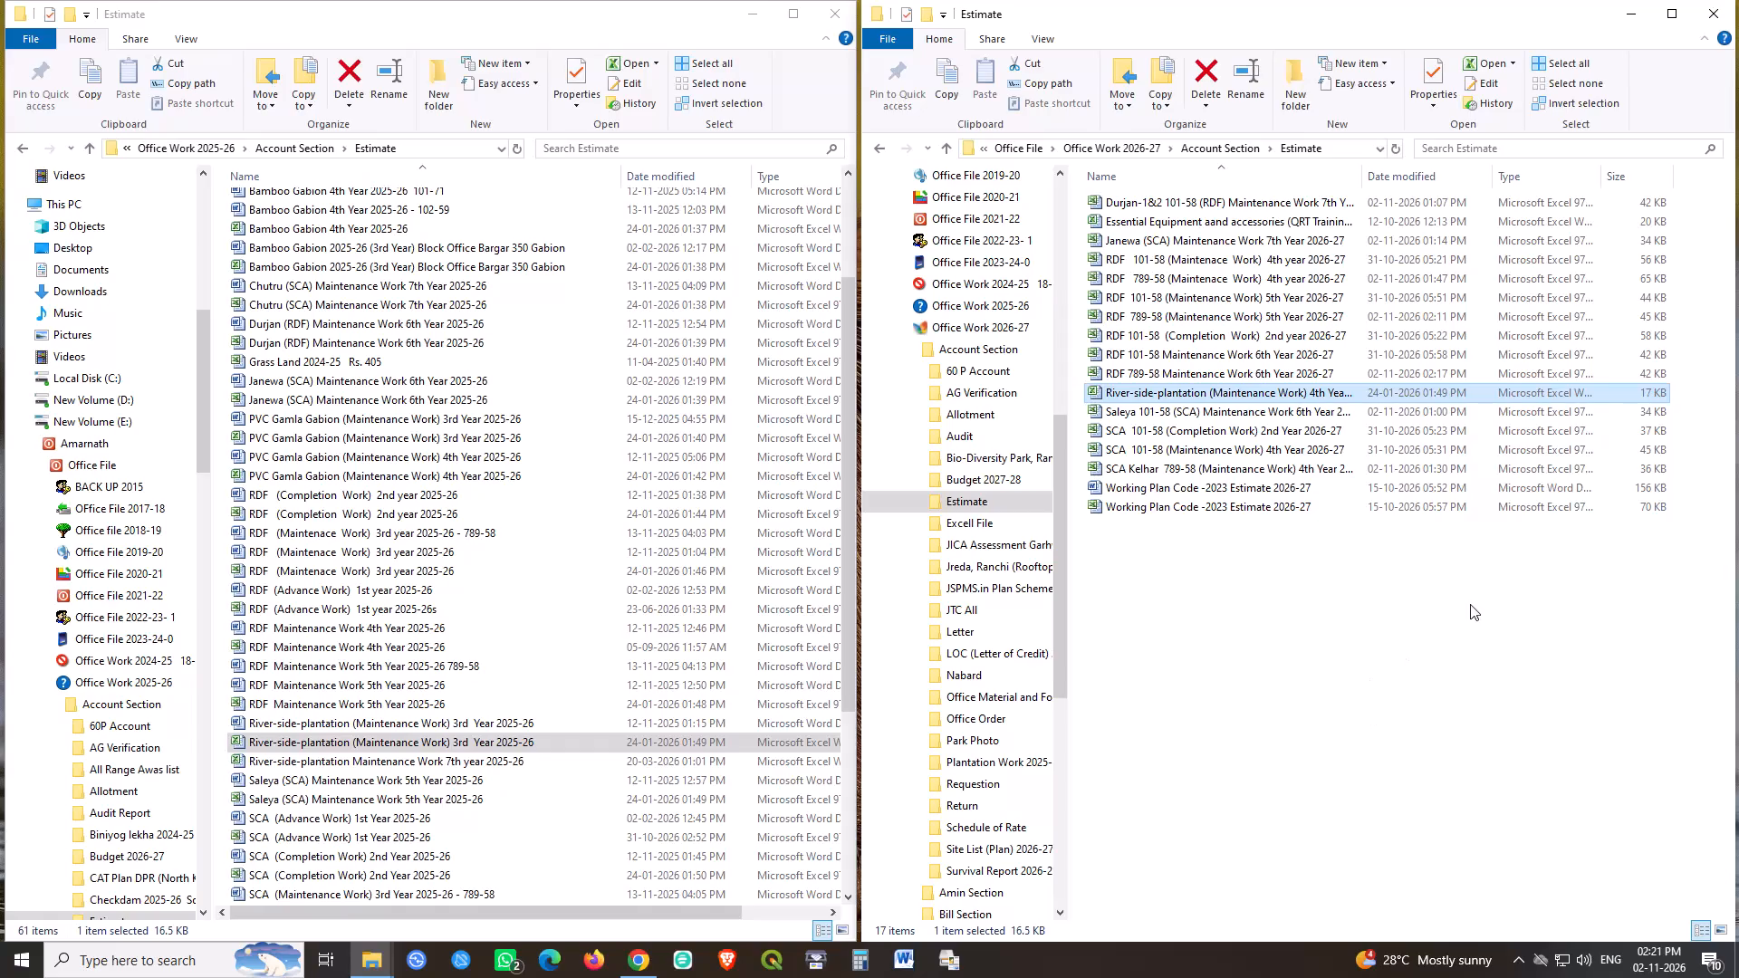
Open the River-side-plantation (Maintenance Work) 4th Year 2026-27 workbook and dismiss the Office activation notice.
key("Return")
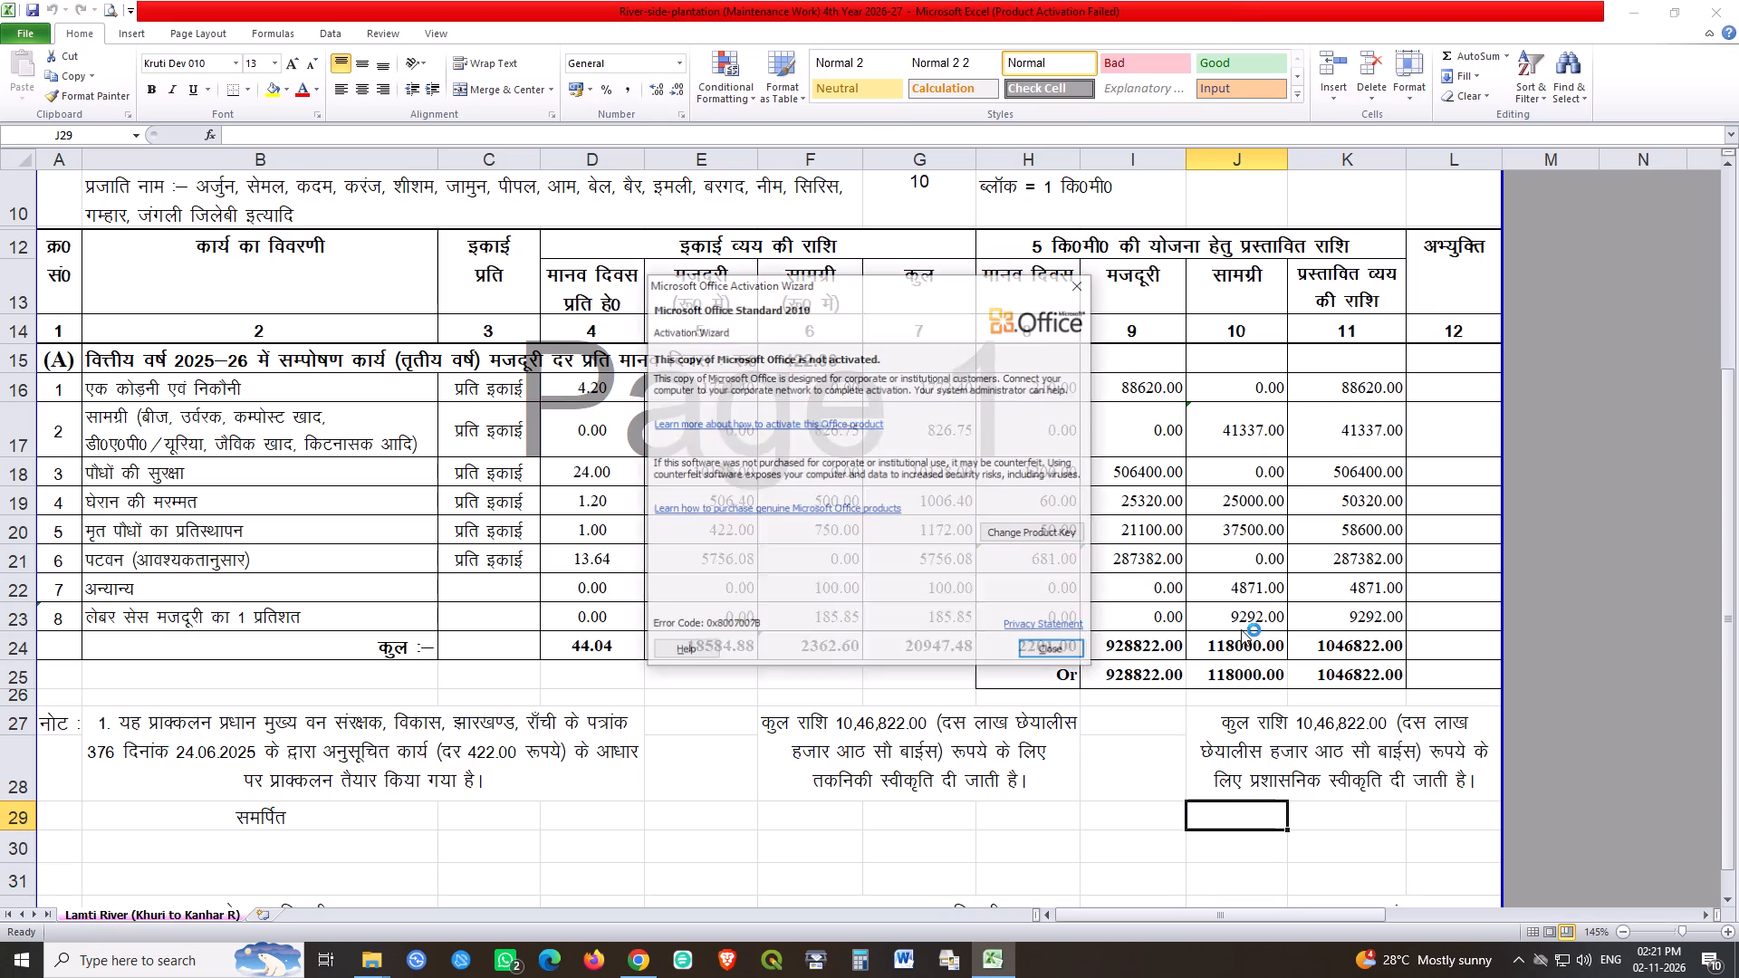
left_click(1058, 652)
scroll(810, 695, "up", 9)
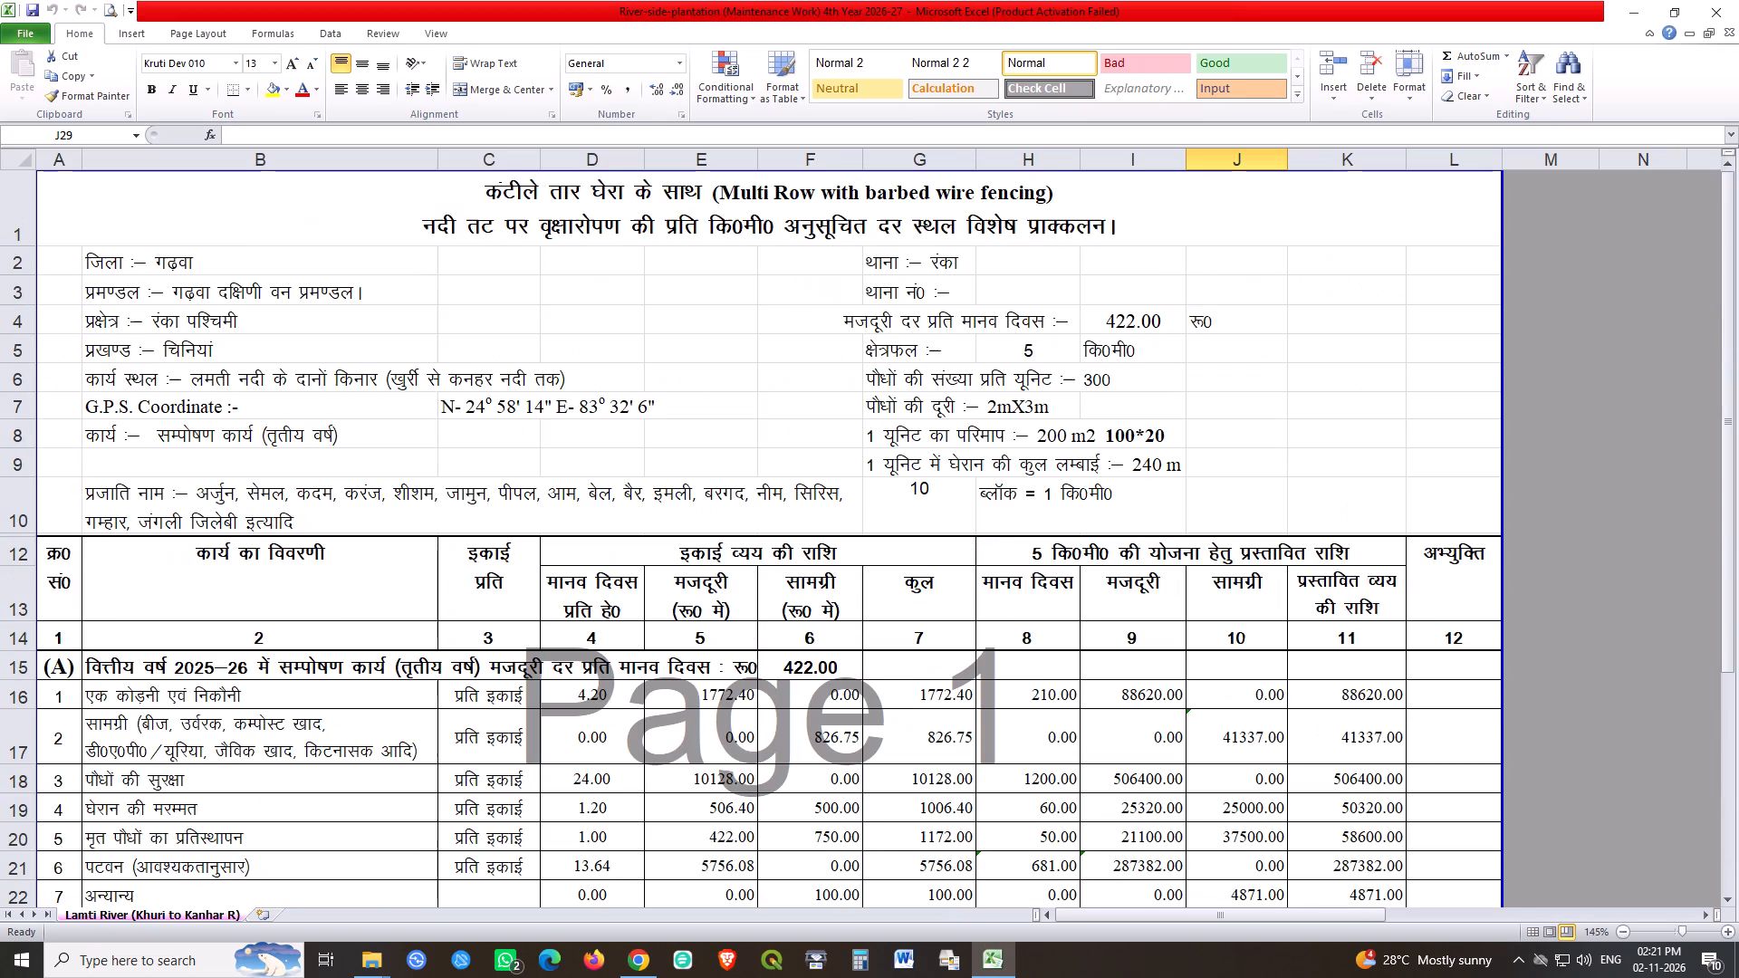
scroll(810, 695, "up", 5)
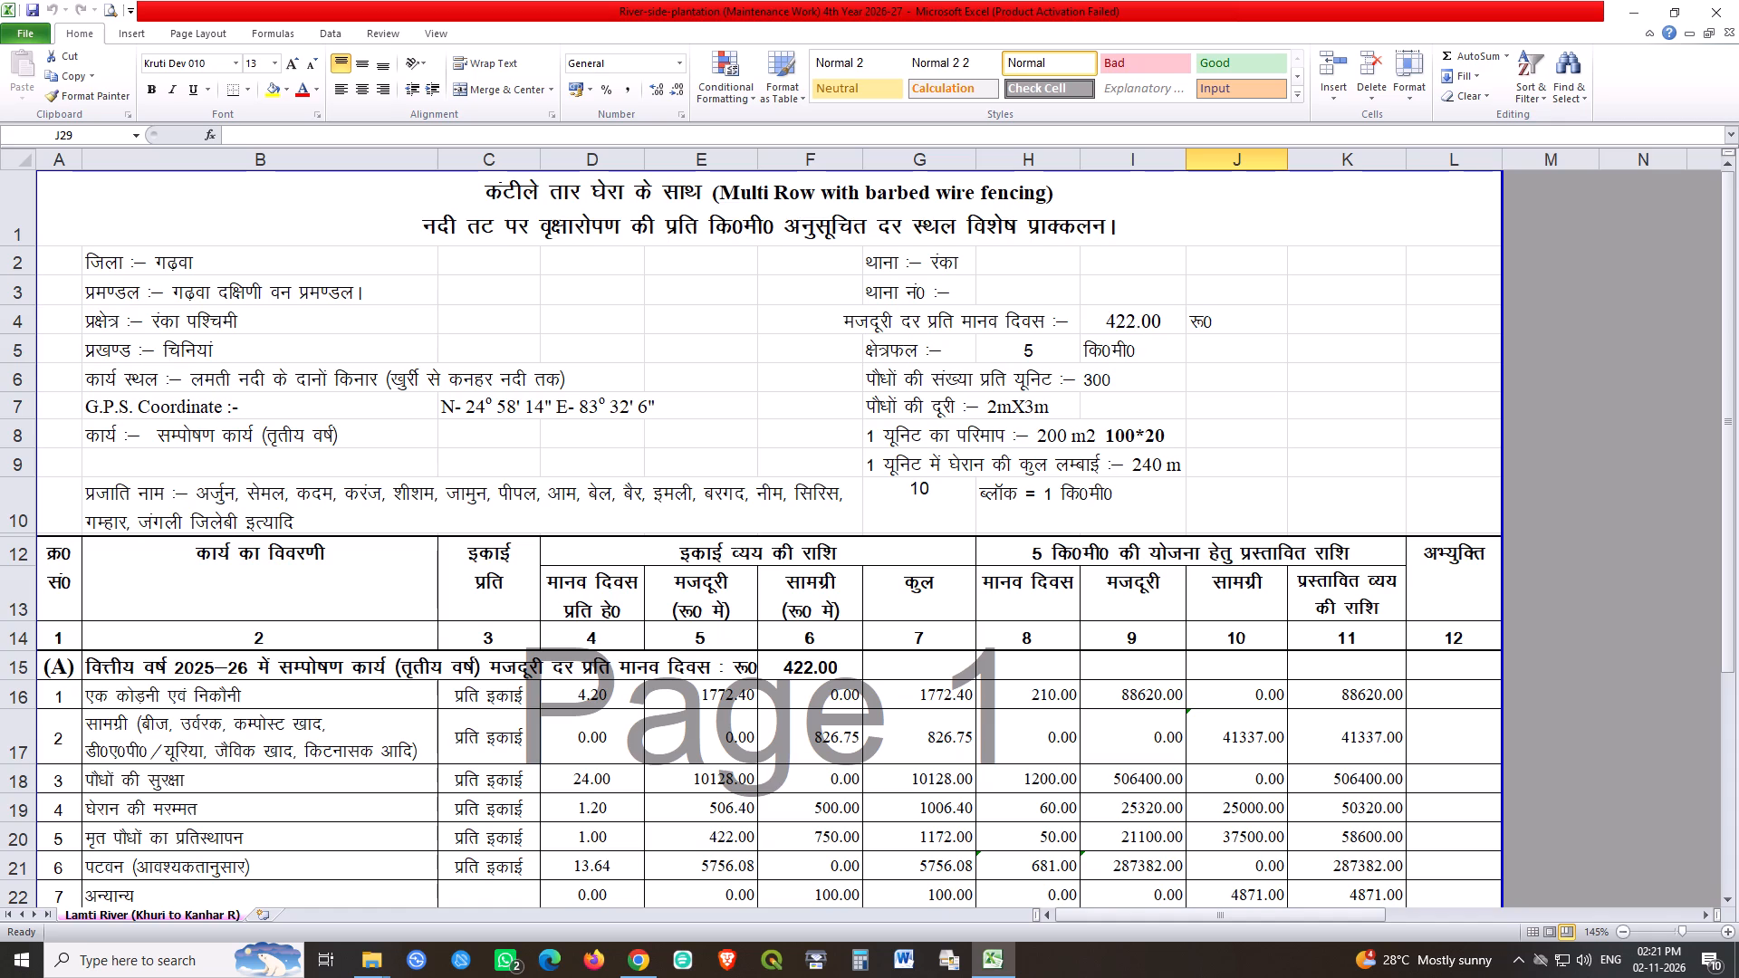
Set the wage rate per man-day in the estimate's header to 468.
left_click(1129, 312)
type("468")
key("Return")
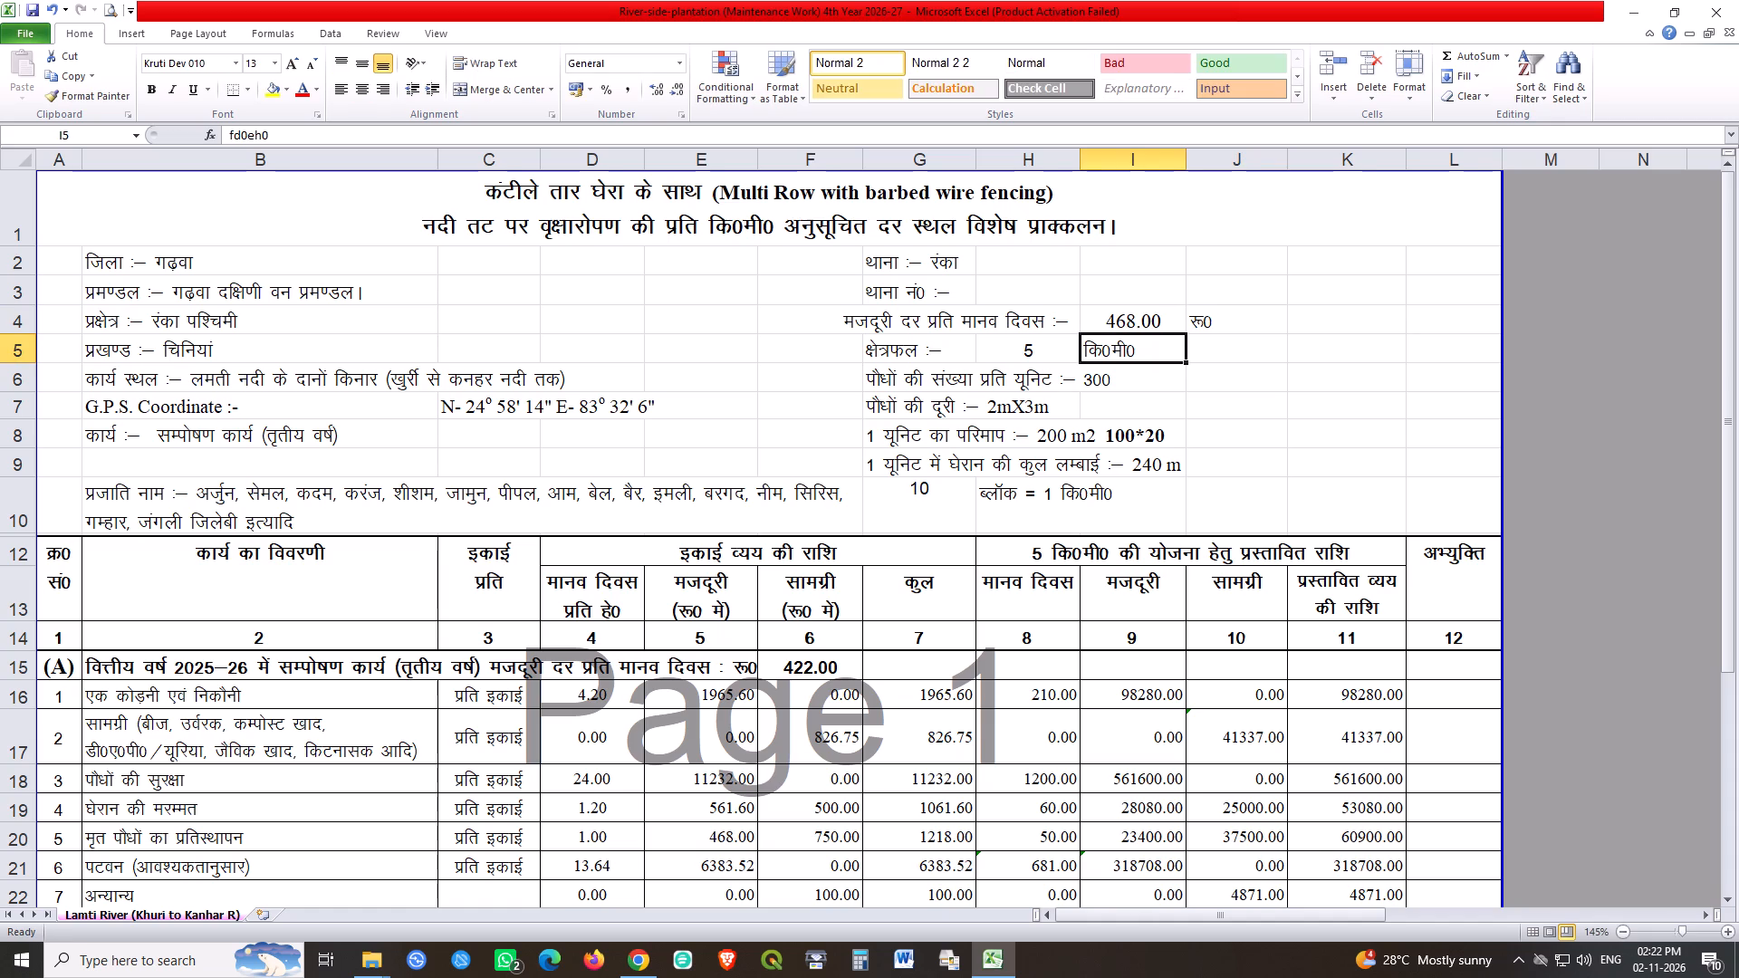
left_click(1306, 392)
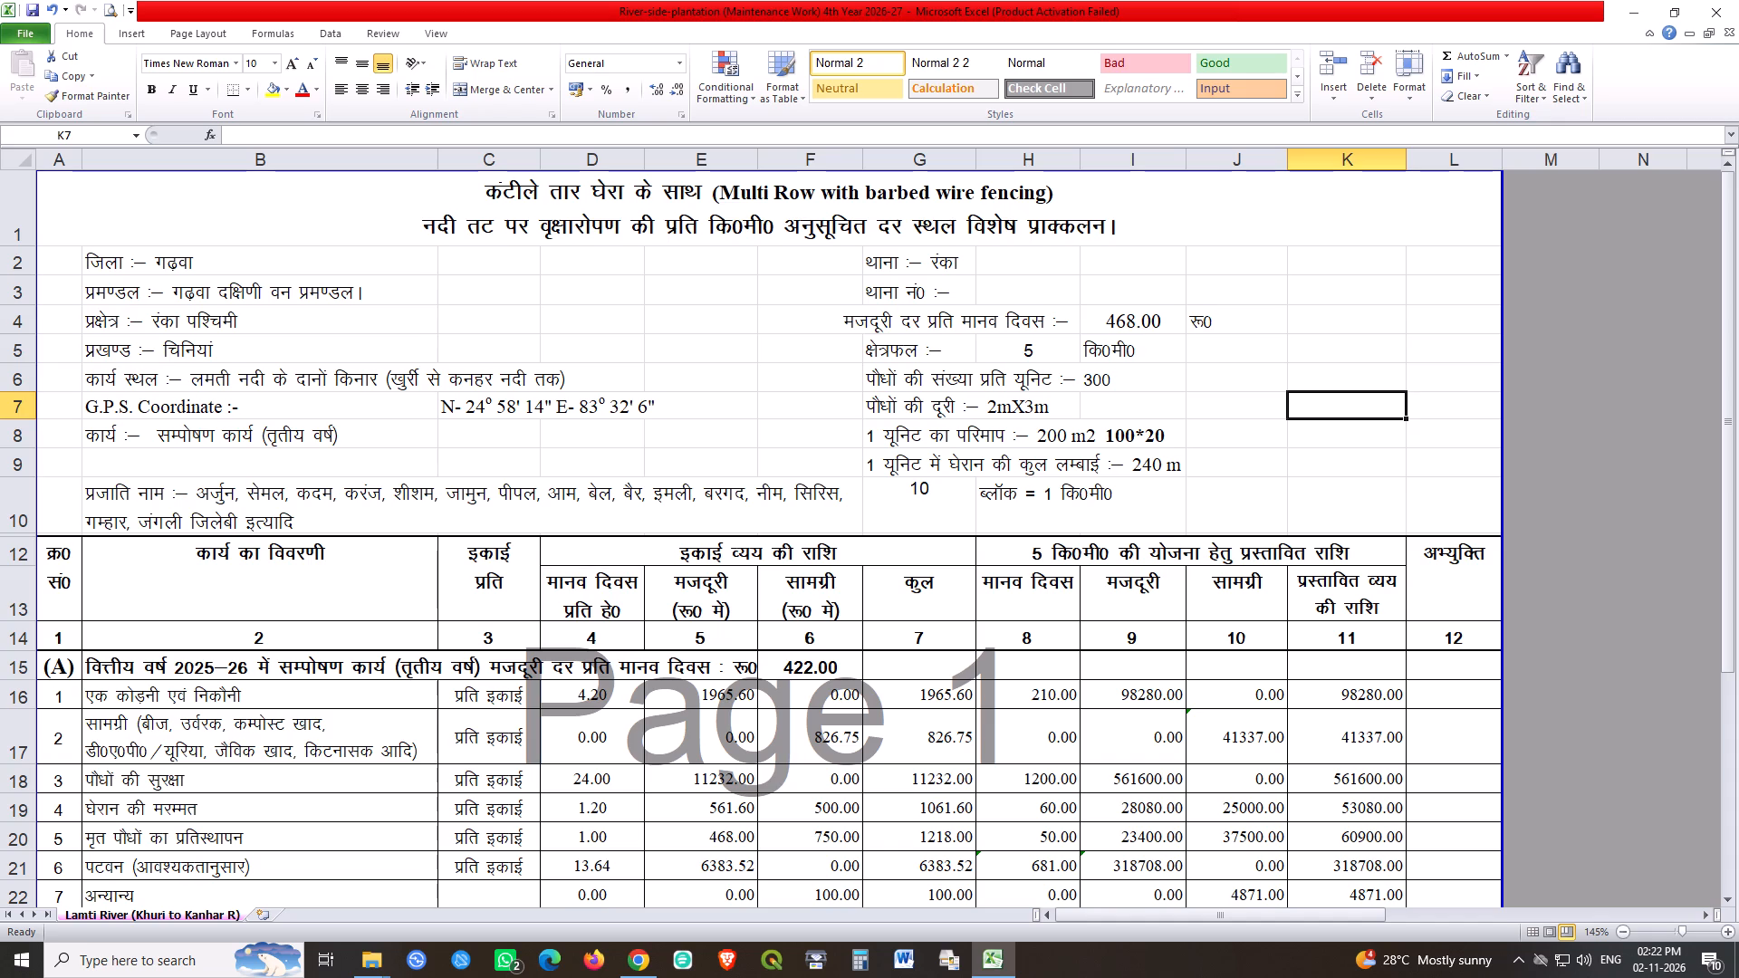
Update the section (A) heading to financial year 2026–27, fourth year (चतुर्थ वर्ष), with the wage rate 468.00.
double_click(175, 662)
key("Right")
key("Right")
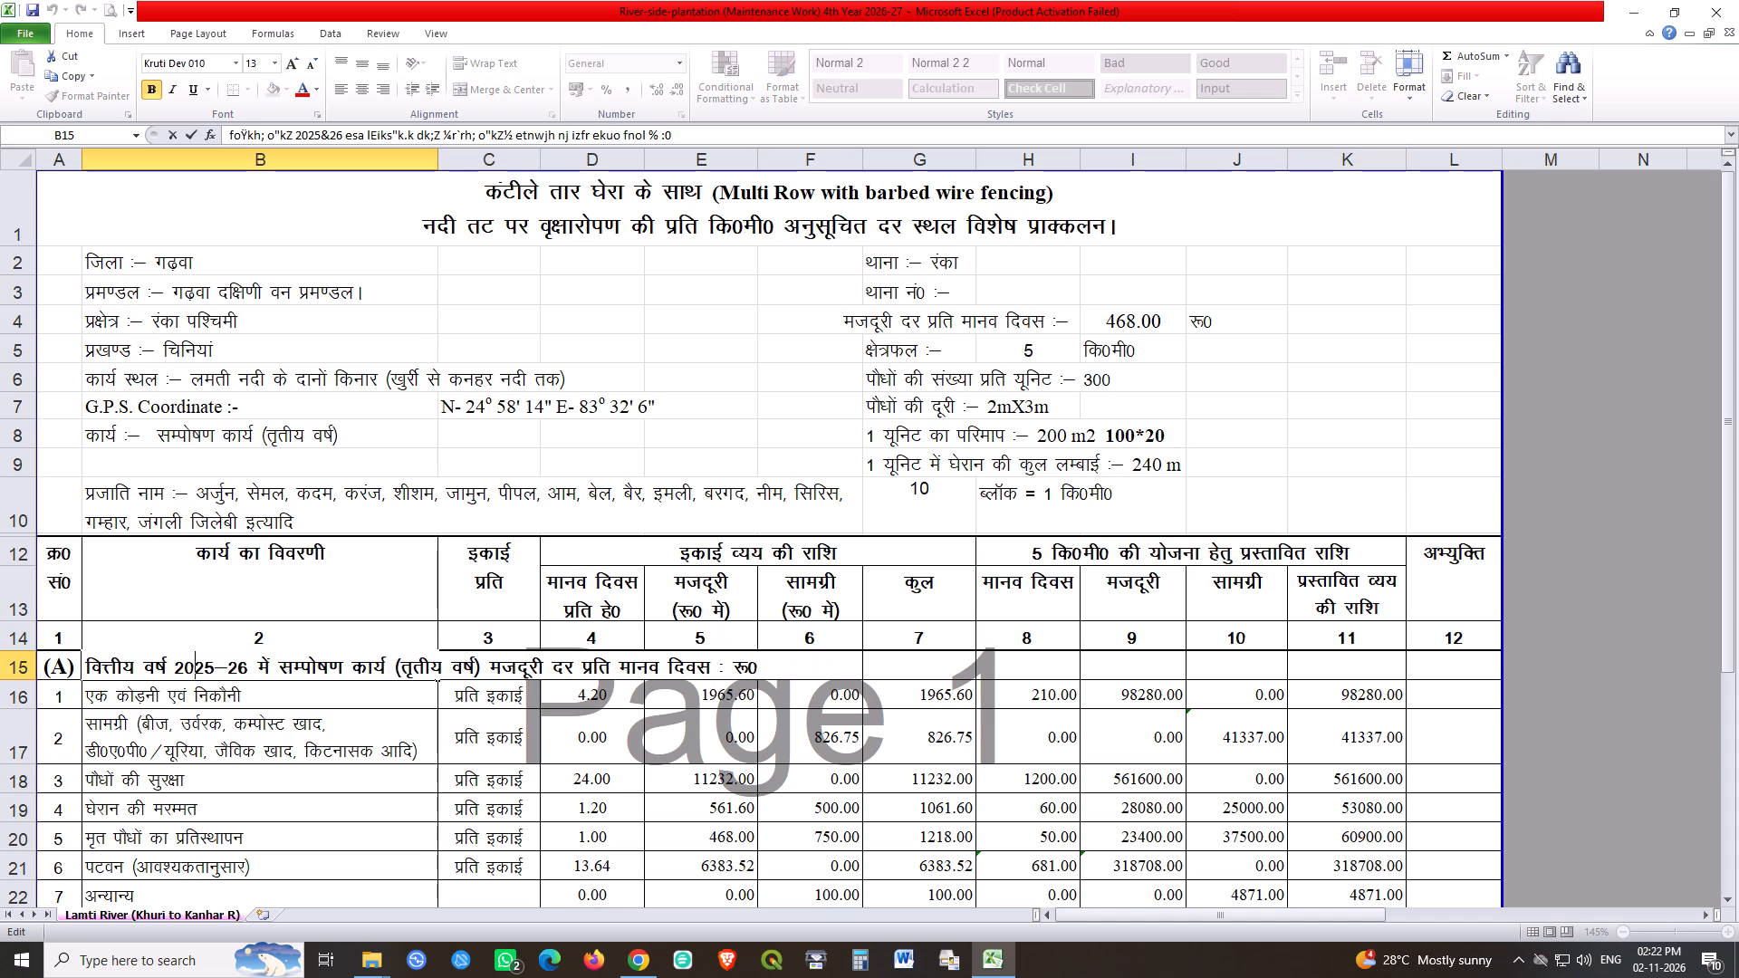
Change the financial year in the section (A) heading in row 15 to 2026–27.
key("Right")
key("shift+Right")
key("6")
key("Right")
key("Right")
key("shift+Right")
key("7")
Replace the year word inside the brackets of the section (A) heading with चतुर्थ (fourth).
key("Right")
key("Right")
key("Right")
key("Right")
key("Right")
key("Right")
key("Right")
key("Right")
key("Right")
key("Right")
key("Right")
key("Right")
key("Right")
key("Right")
key("Right")
key("Right")
key("Right")
key("Right")
key("Right")
key("Right")
key("Right")
key("shift+Right")
key("shift+Right")
key("shift+Right")
key("shift+Right")
key("shift+Right")
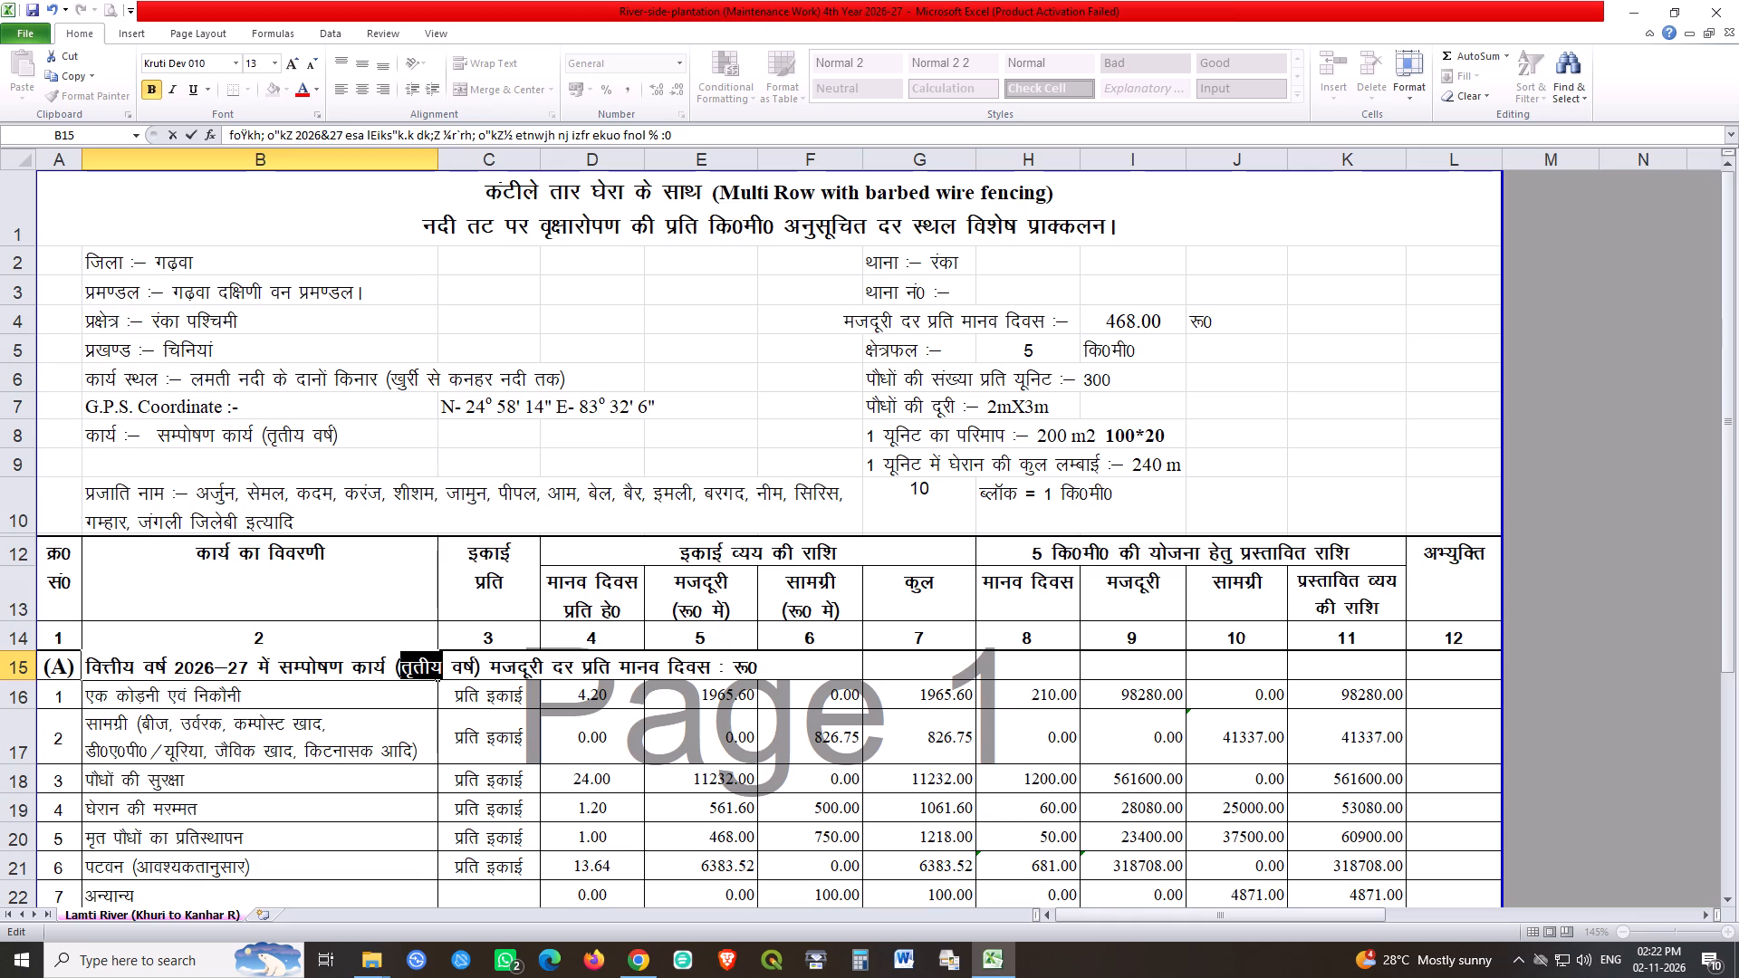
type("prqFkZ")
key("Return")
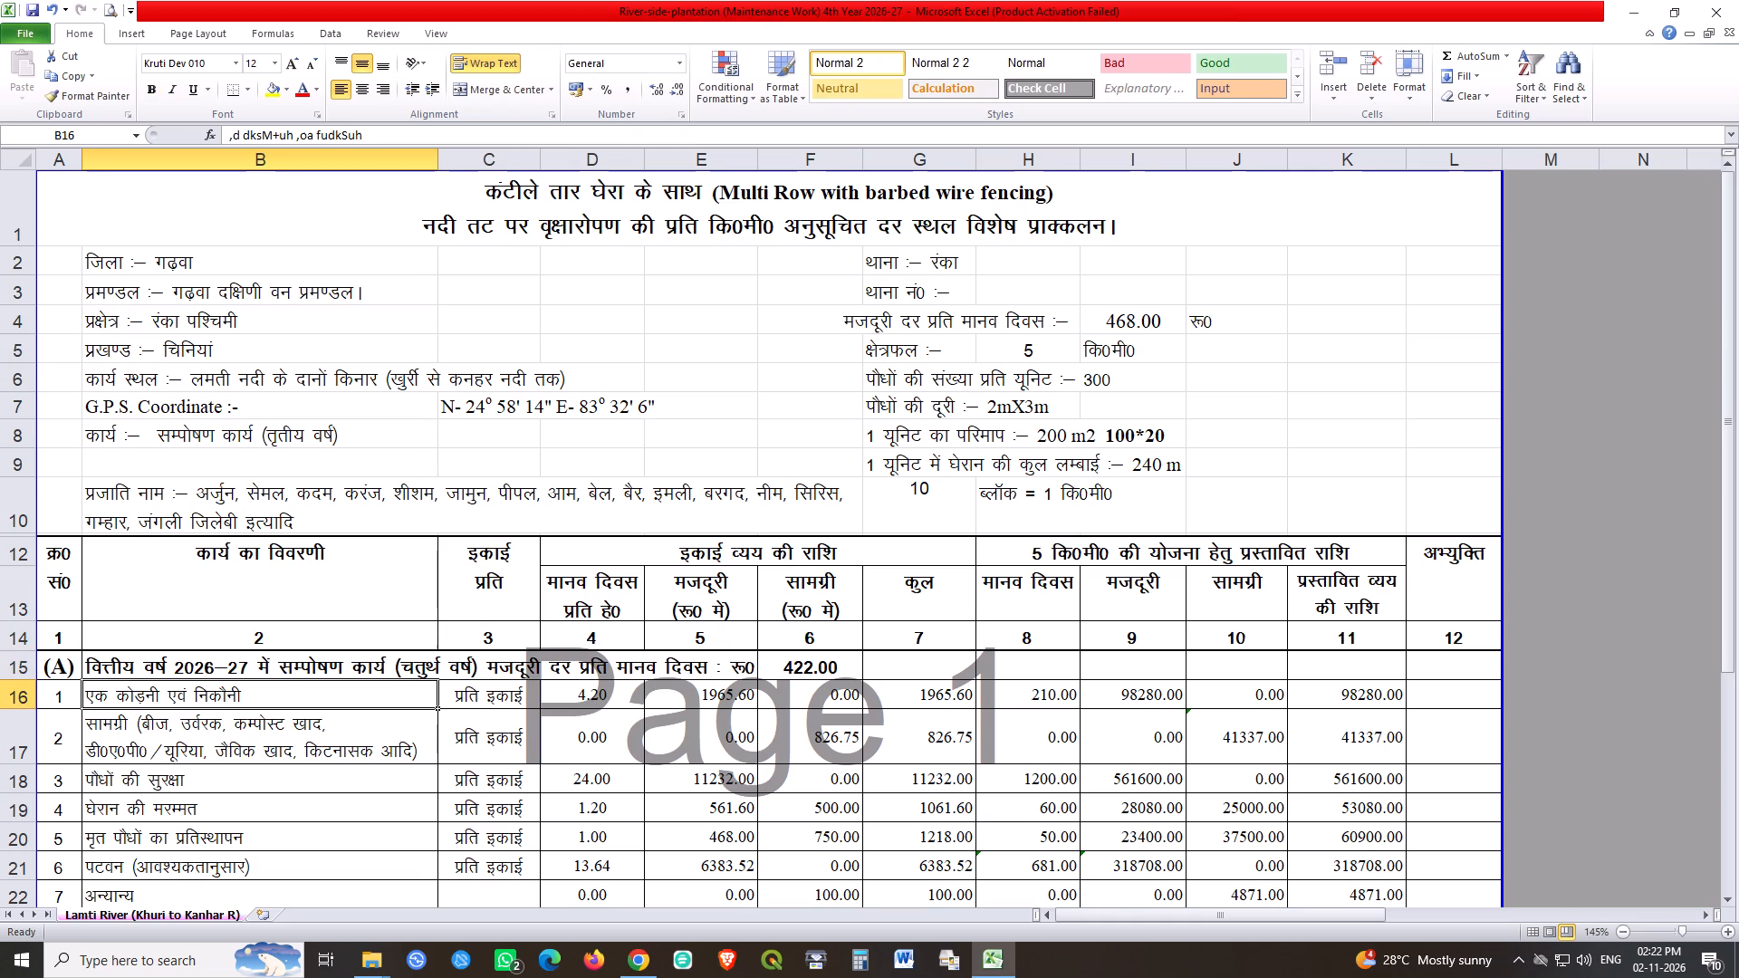
Link the wage rate in the section (A) heading, cell F15, to the man-day wage rate in the estimate's header.
left_click(803, 674)
scroll(1345, 3, "down", 2)
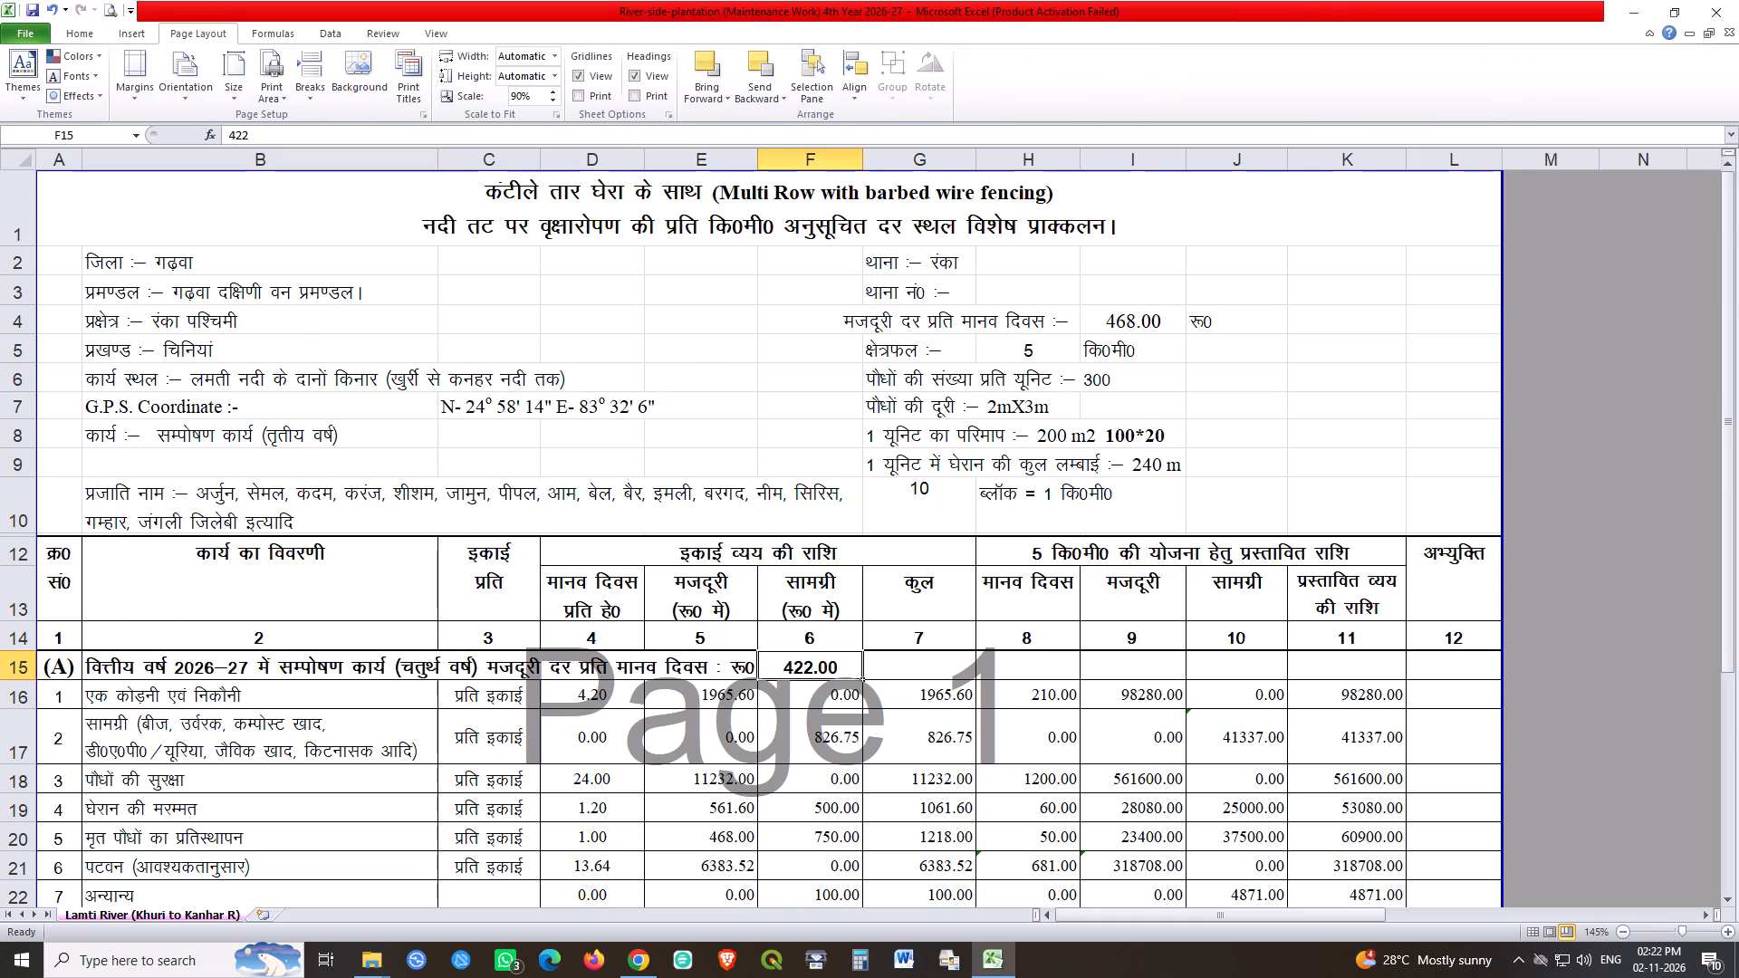
scroll(1160, 547, "down", 2)
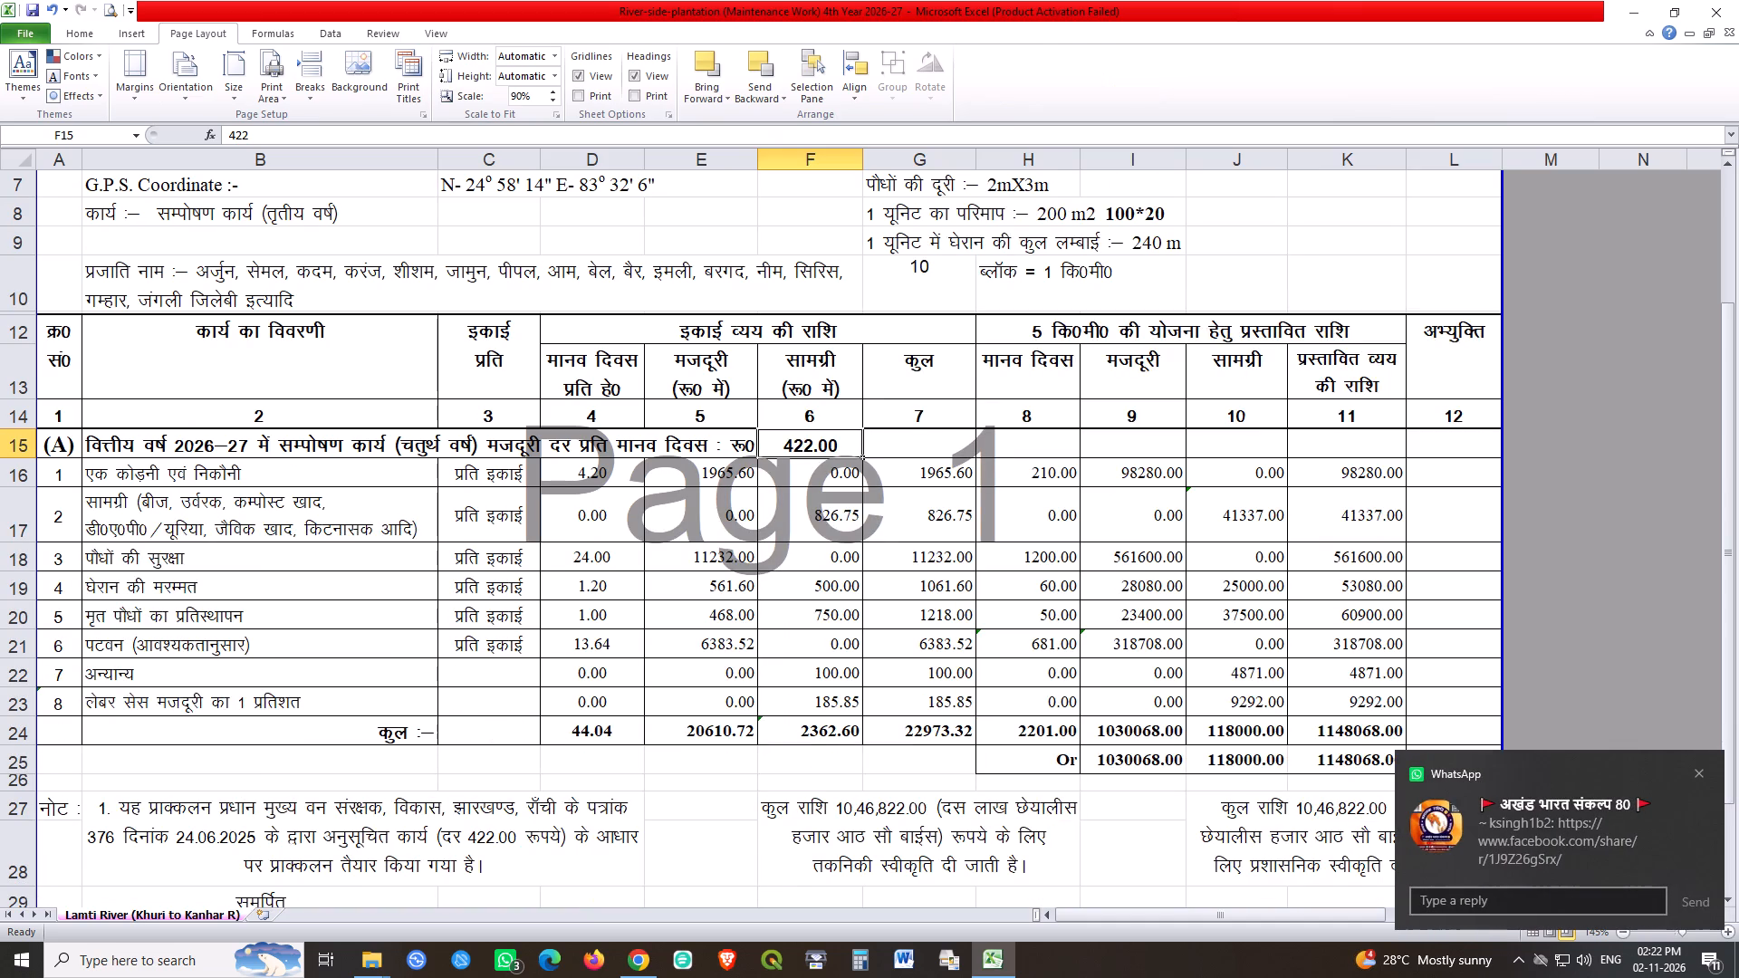
scroll(920, 490, "up", 1)
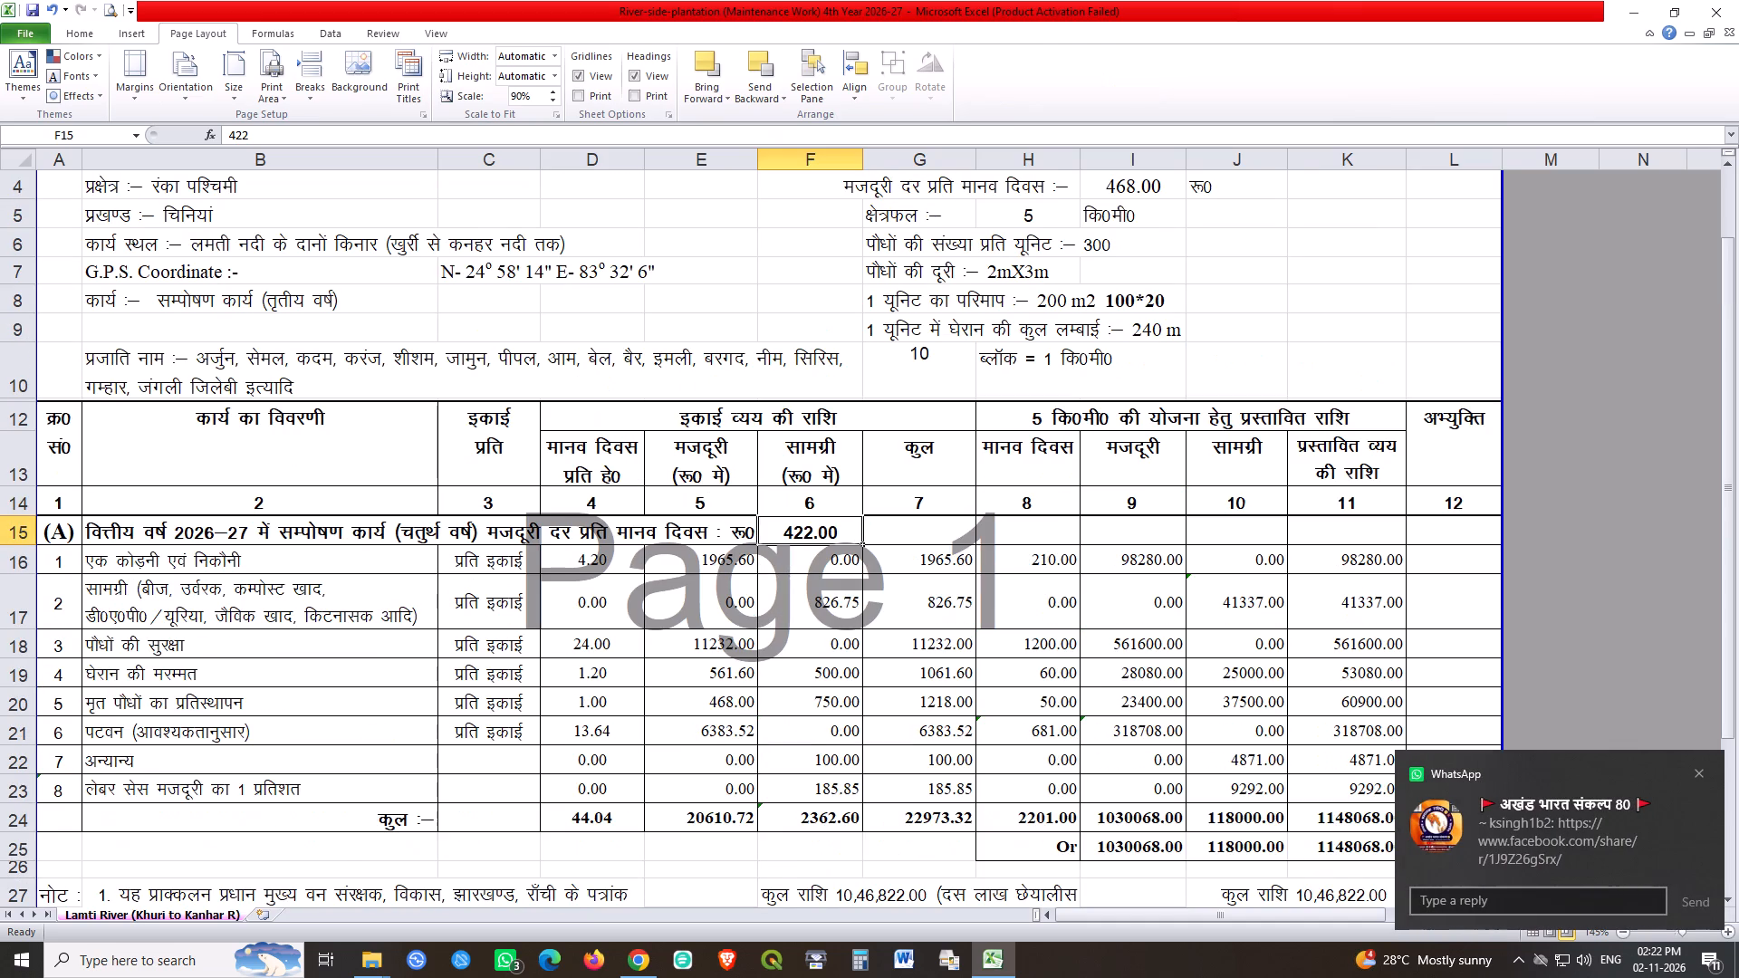
key("equal")
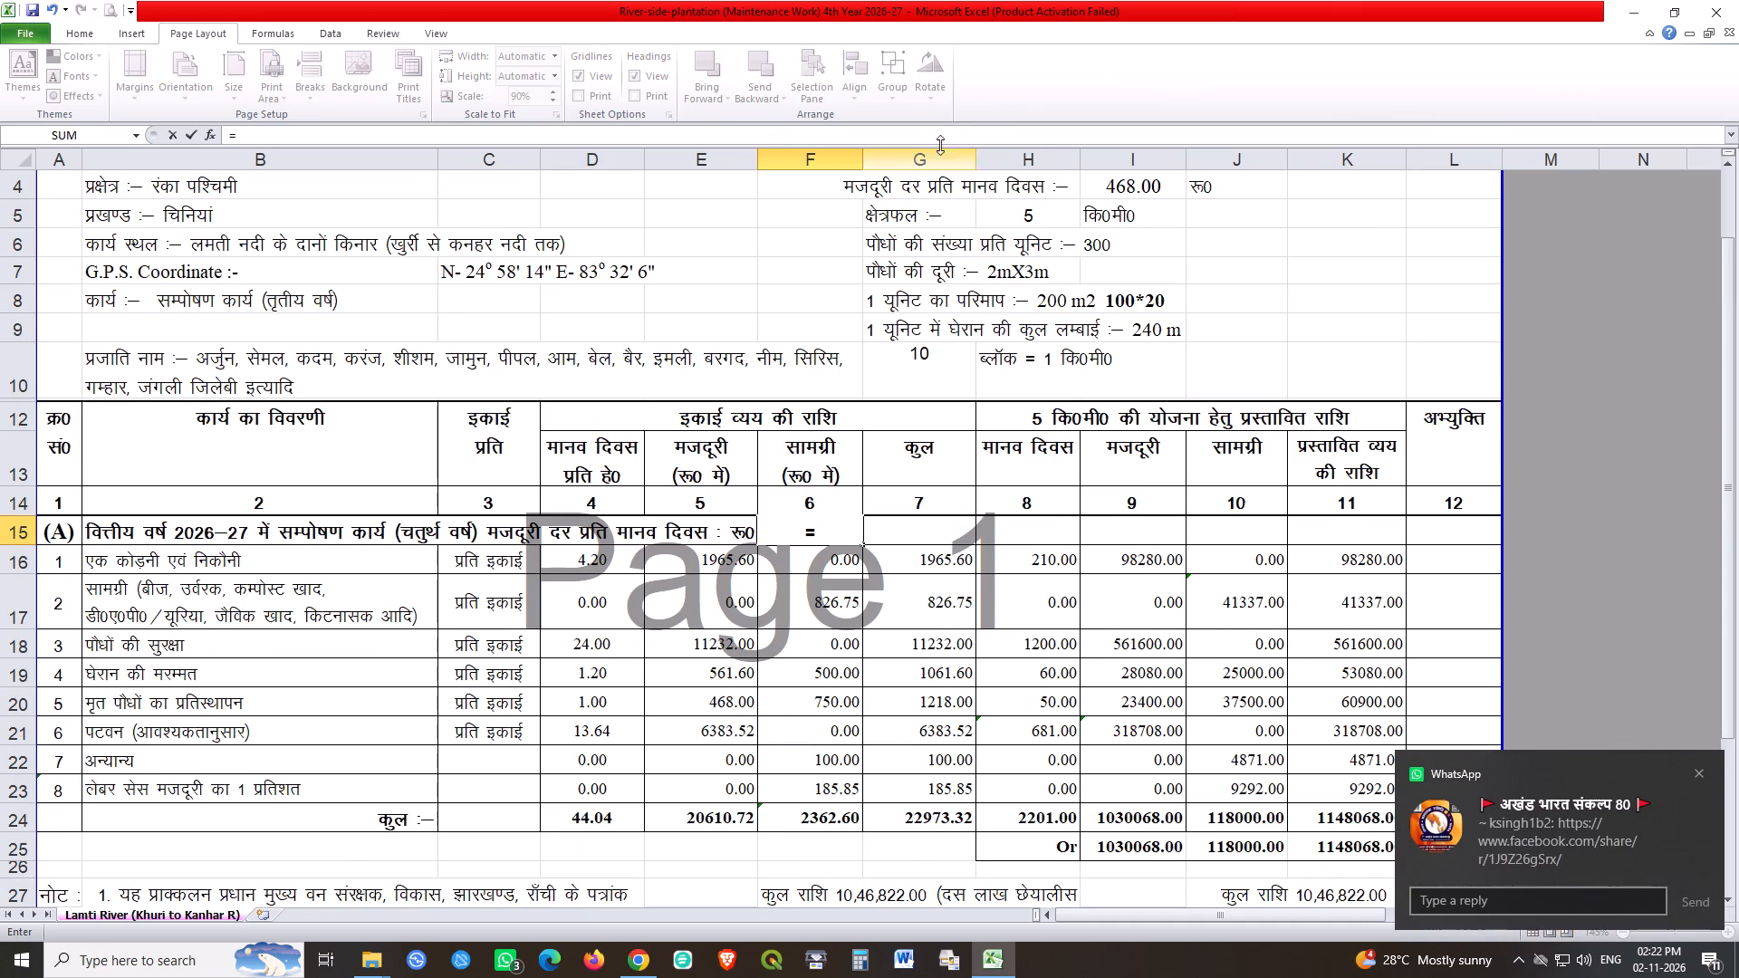
left_click(1126, 182)
key("Return")
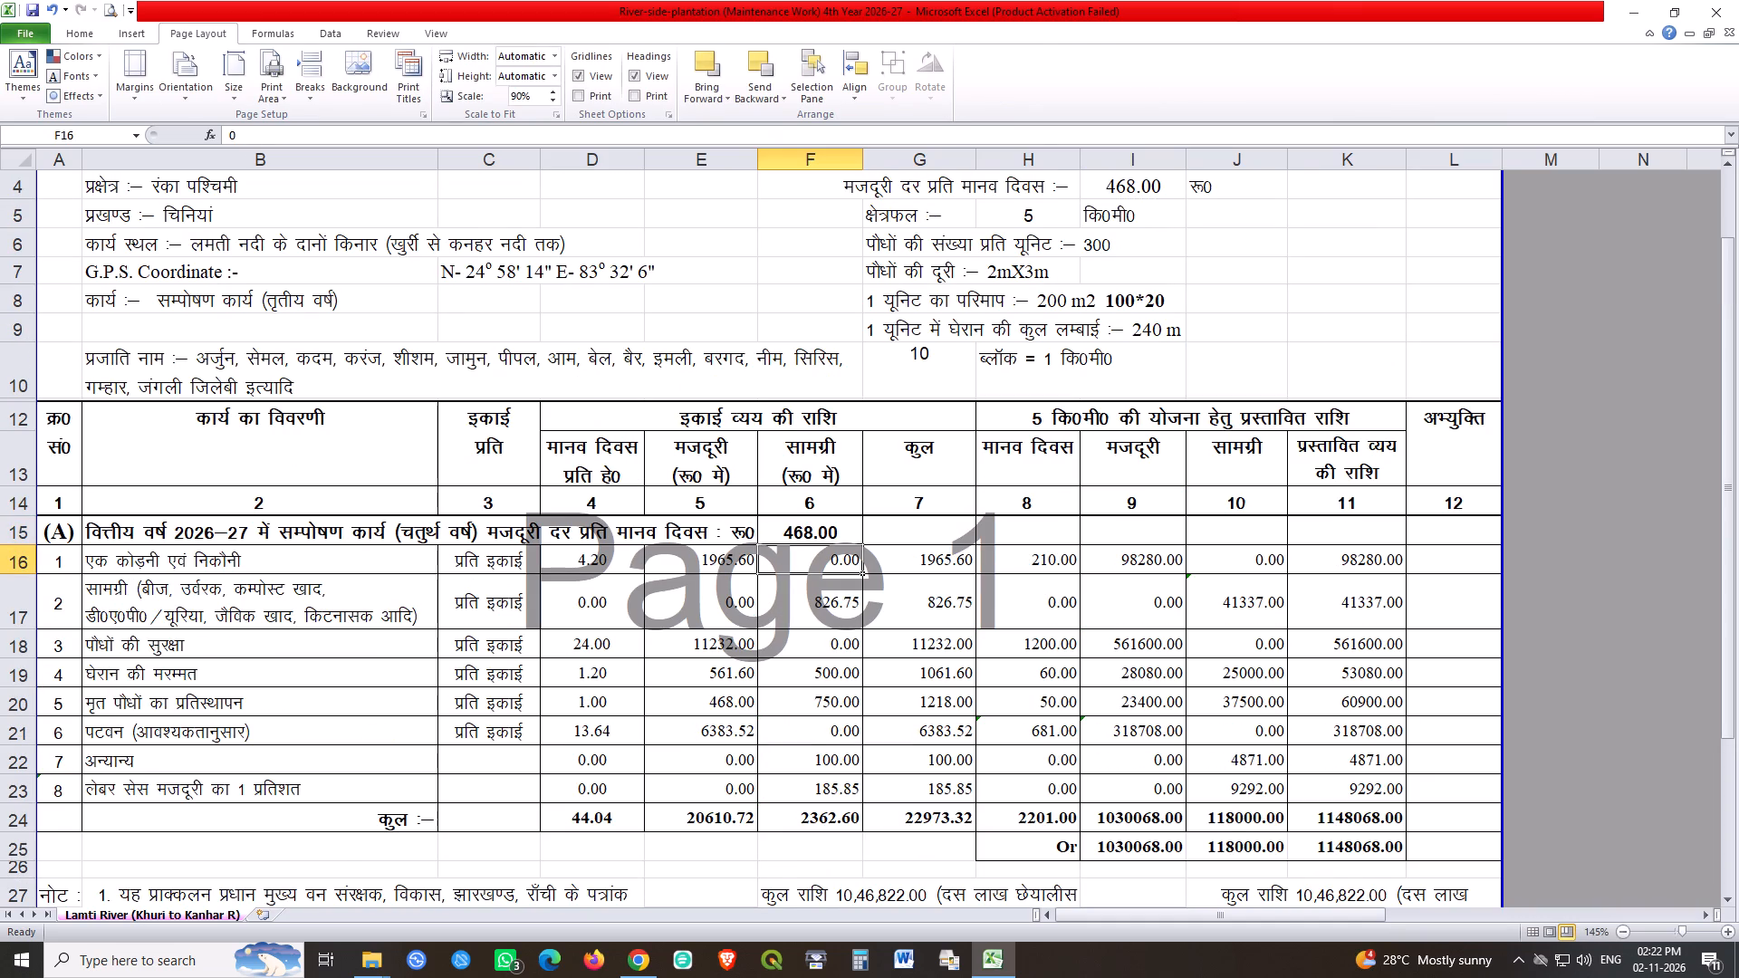
Save the workbook.
key("ctrl+s")
key("ctrl+s")
key("ctrl+s")
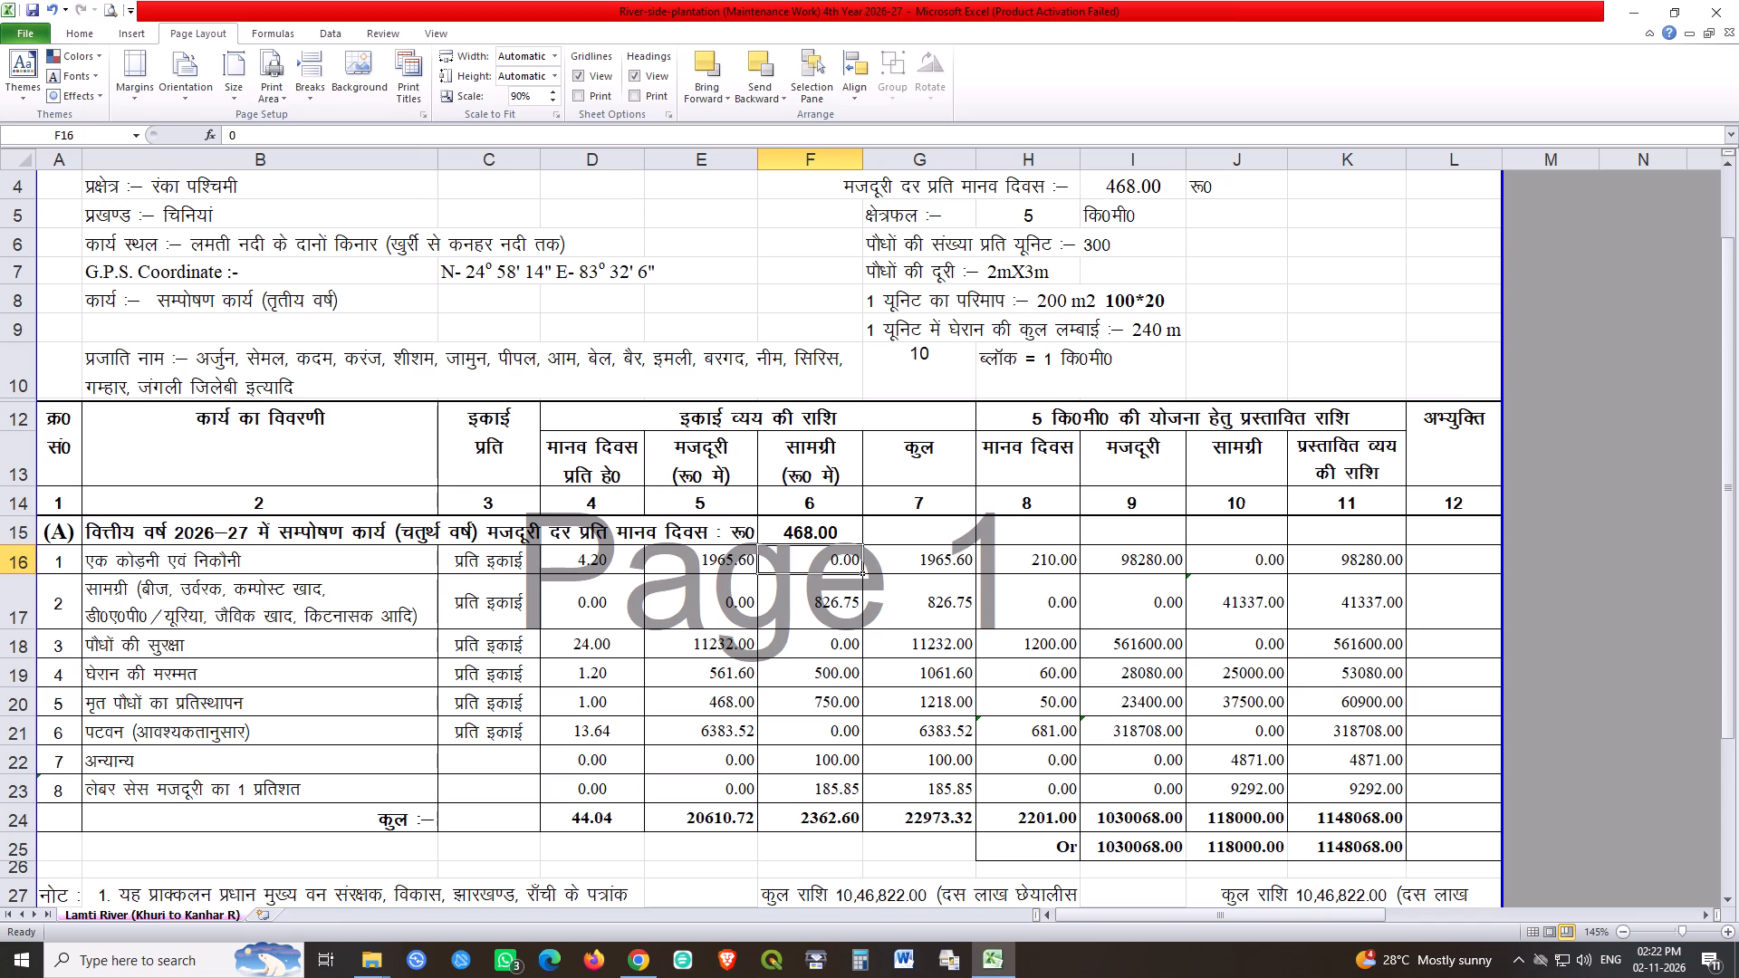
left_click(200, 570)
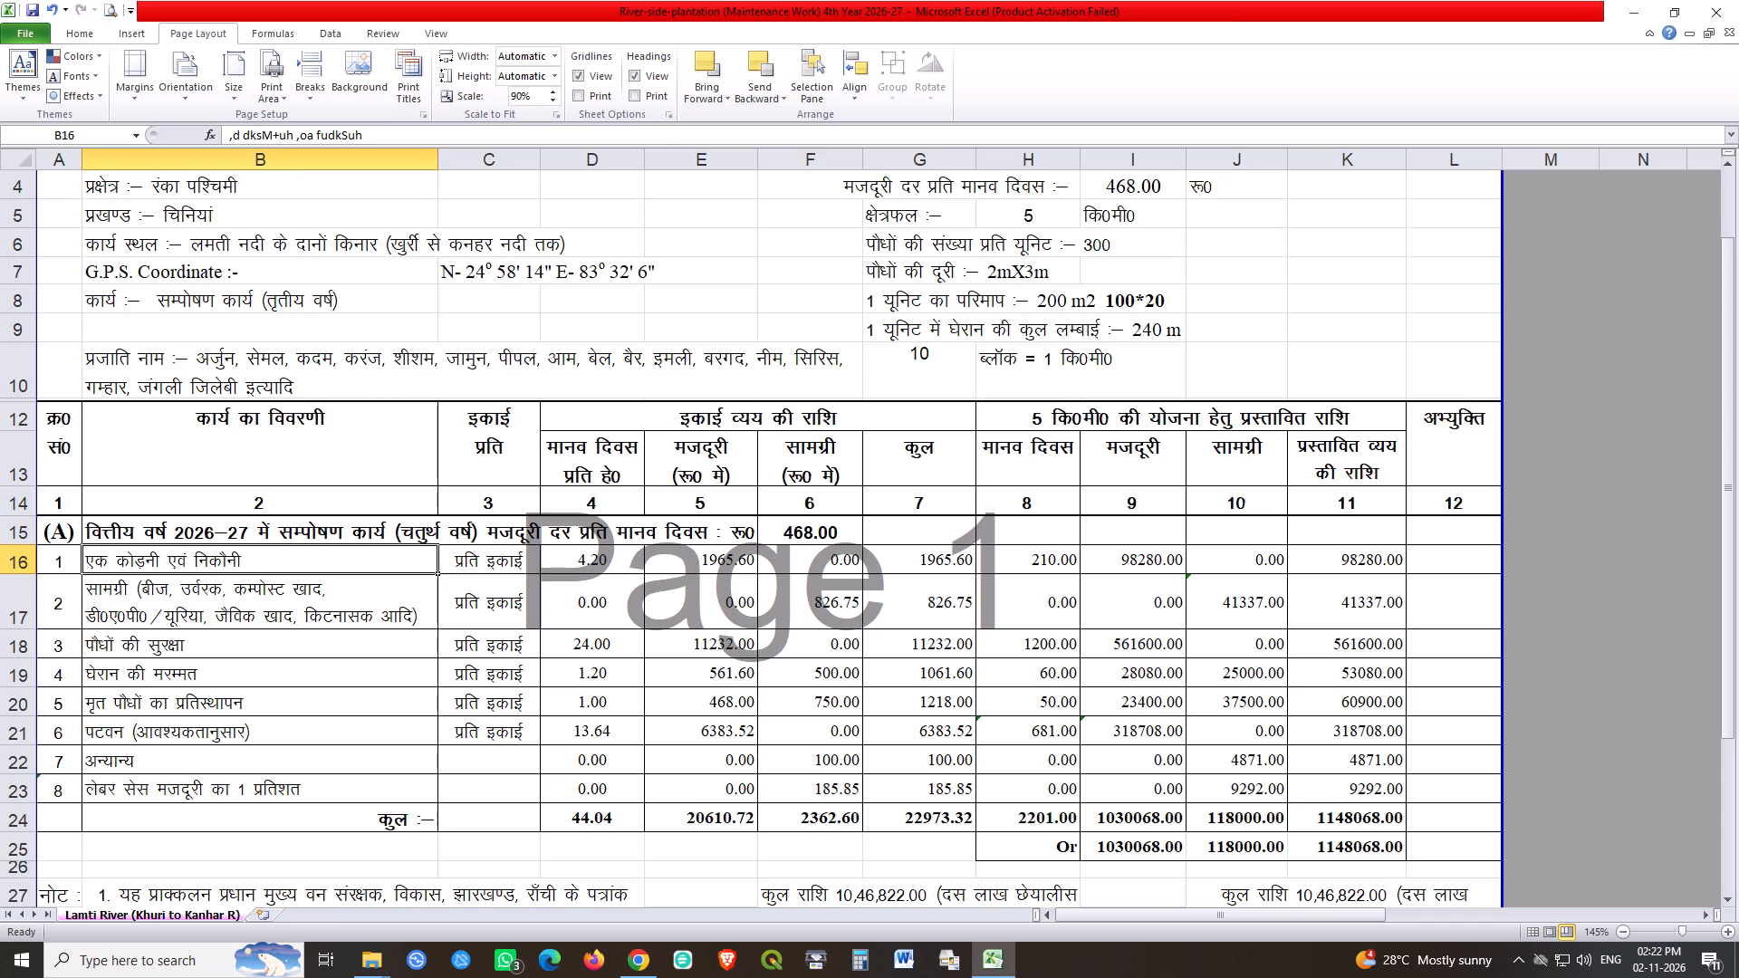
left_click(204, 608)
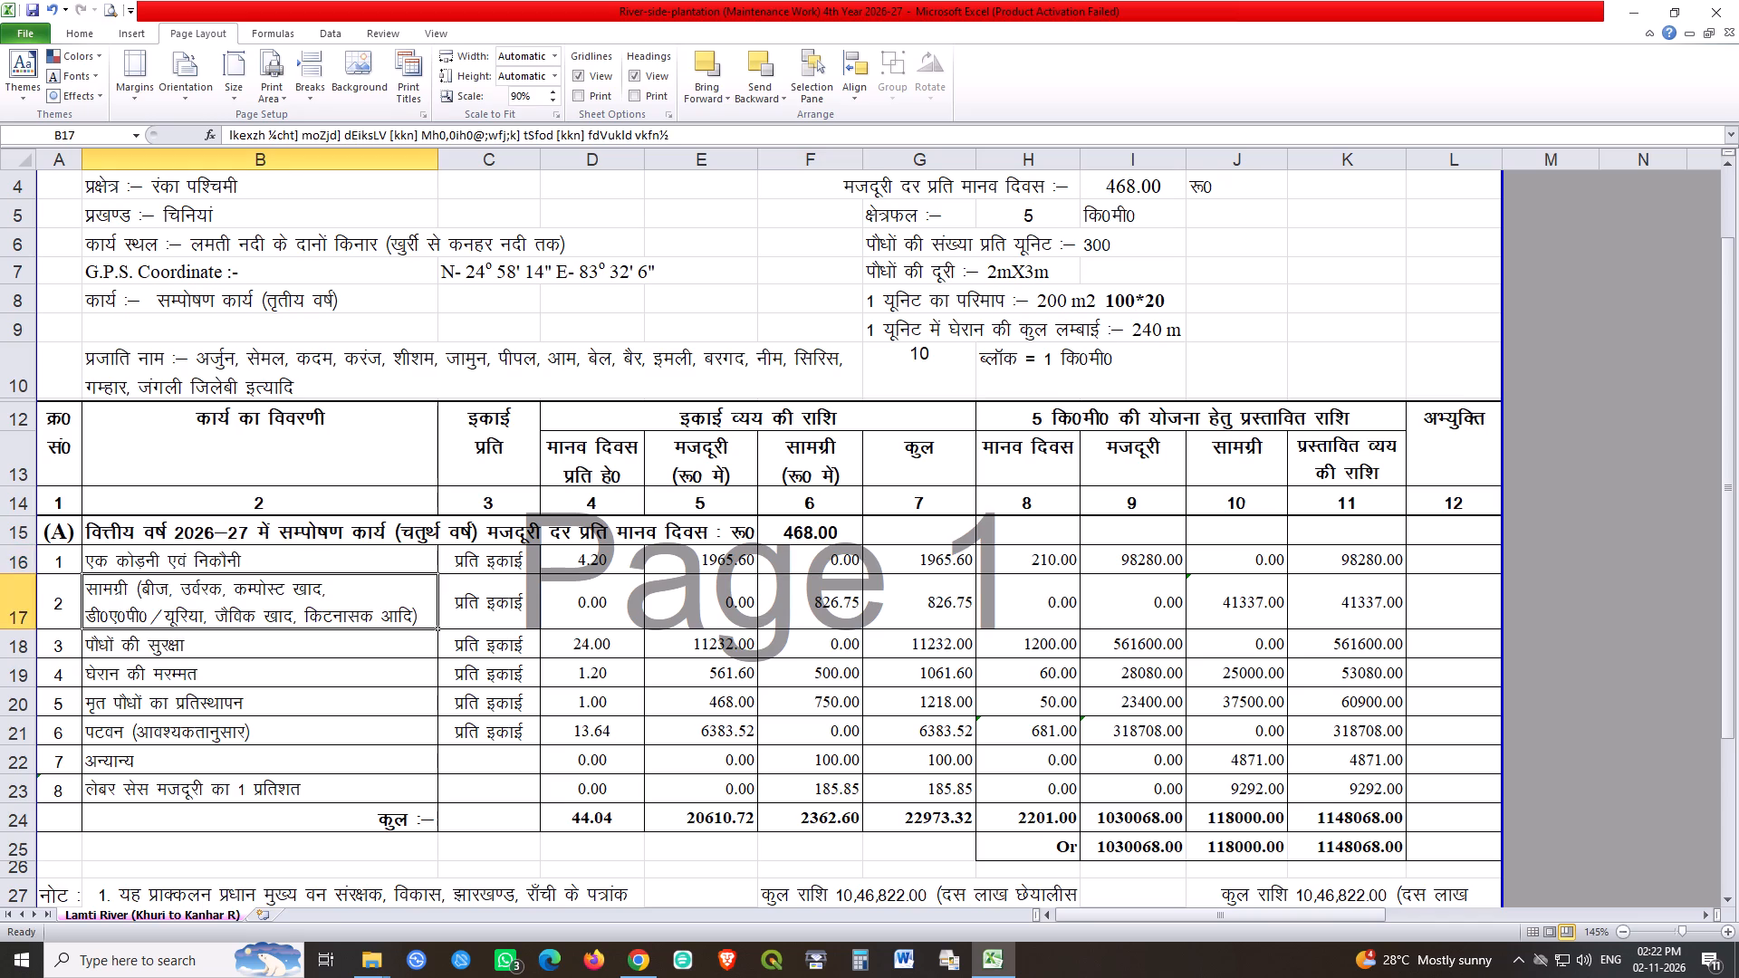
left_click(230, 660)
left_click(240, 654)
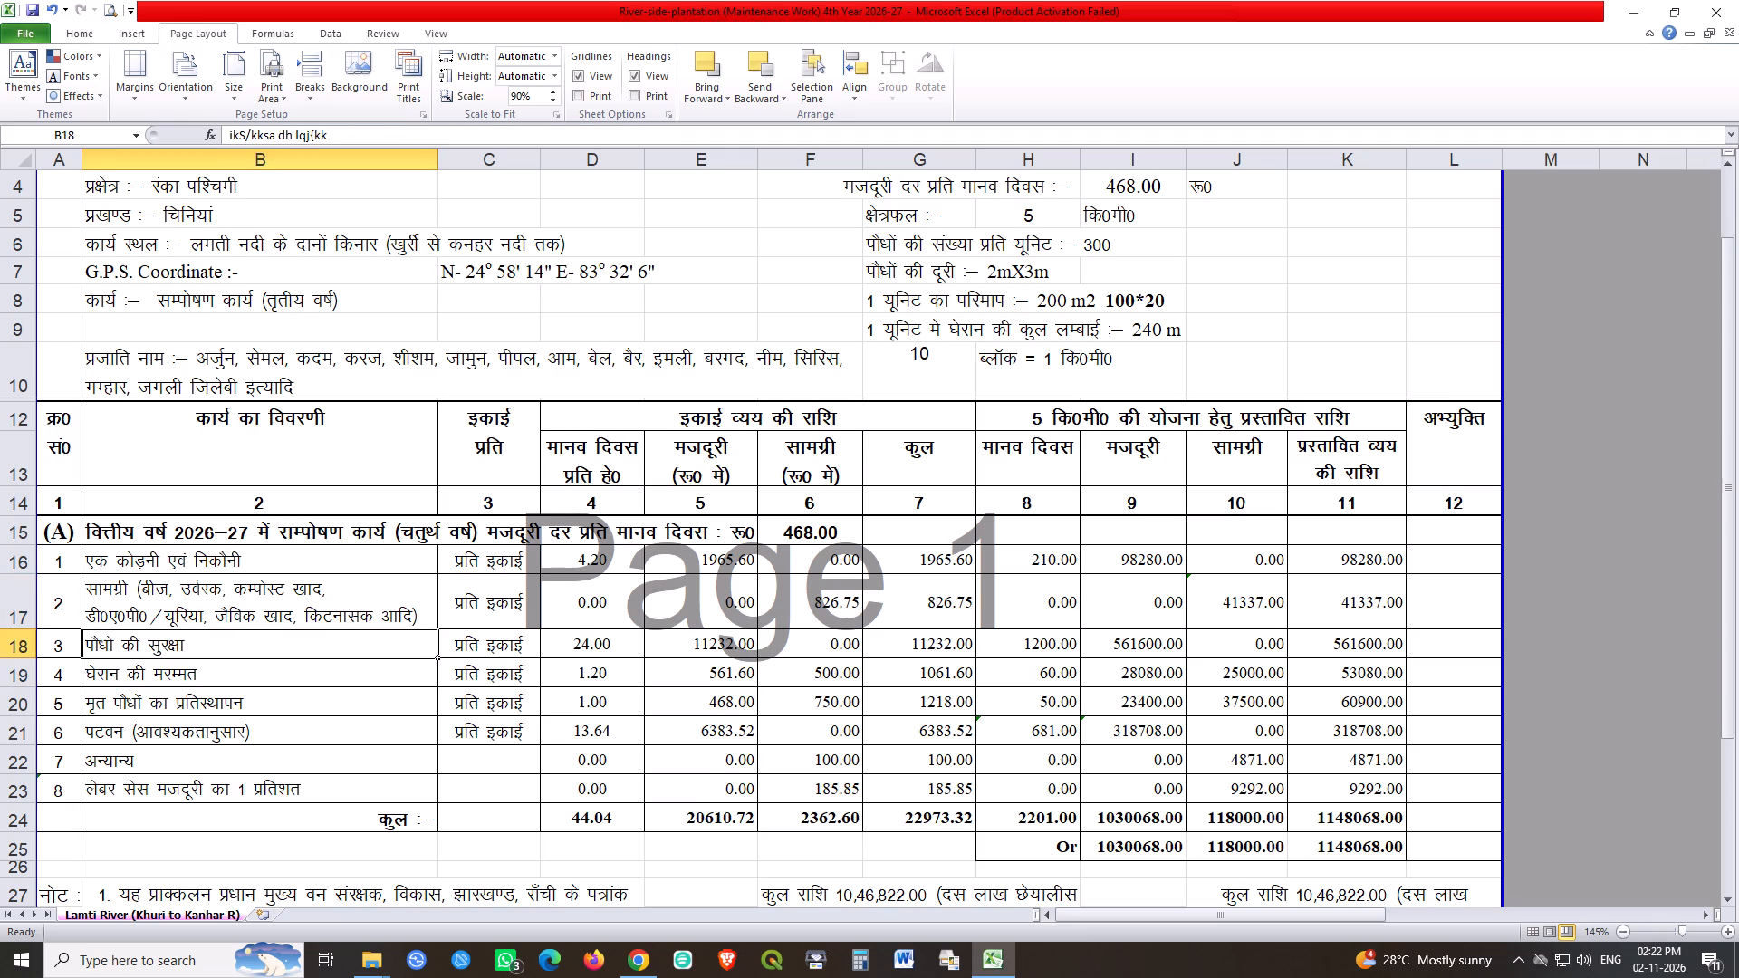
Append the bracketed text "(मृत पौधों की प्रतिस्थापन" to the fence repair item घेरान की मरम्मत in row 19.
left_click(211, 673)
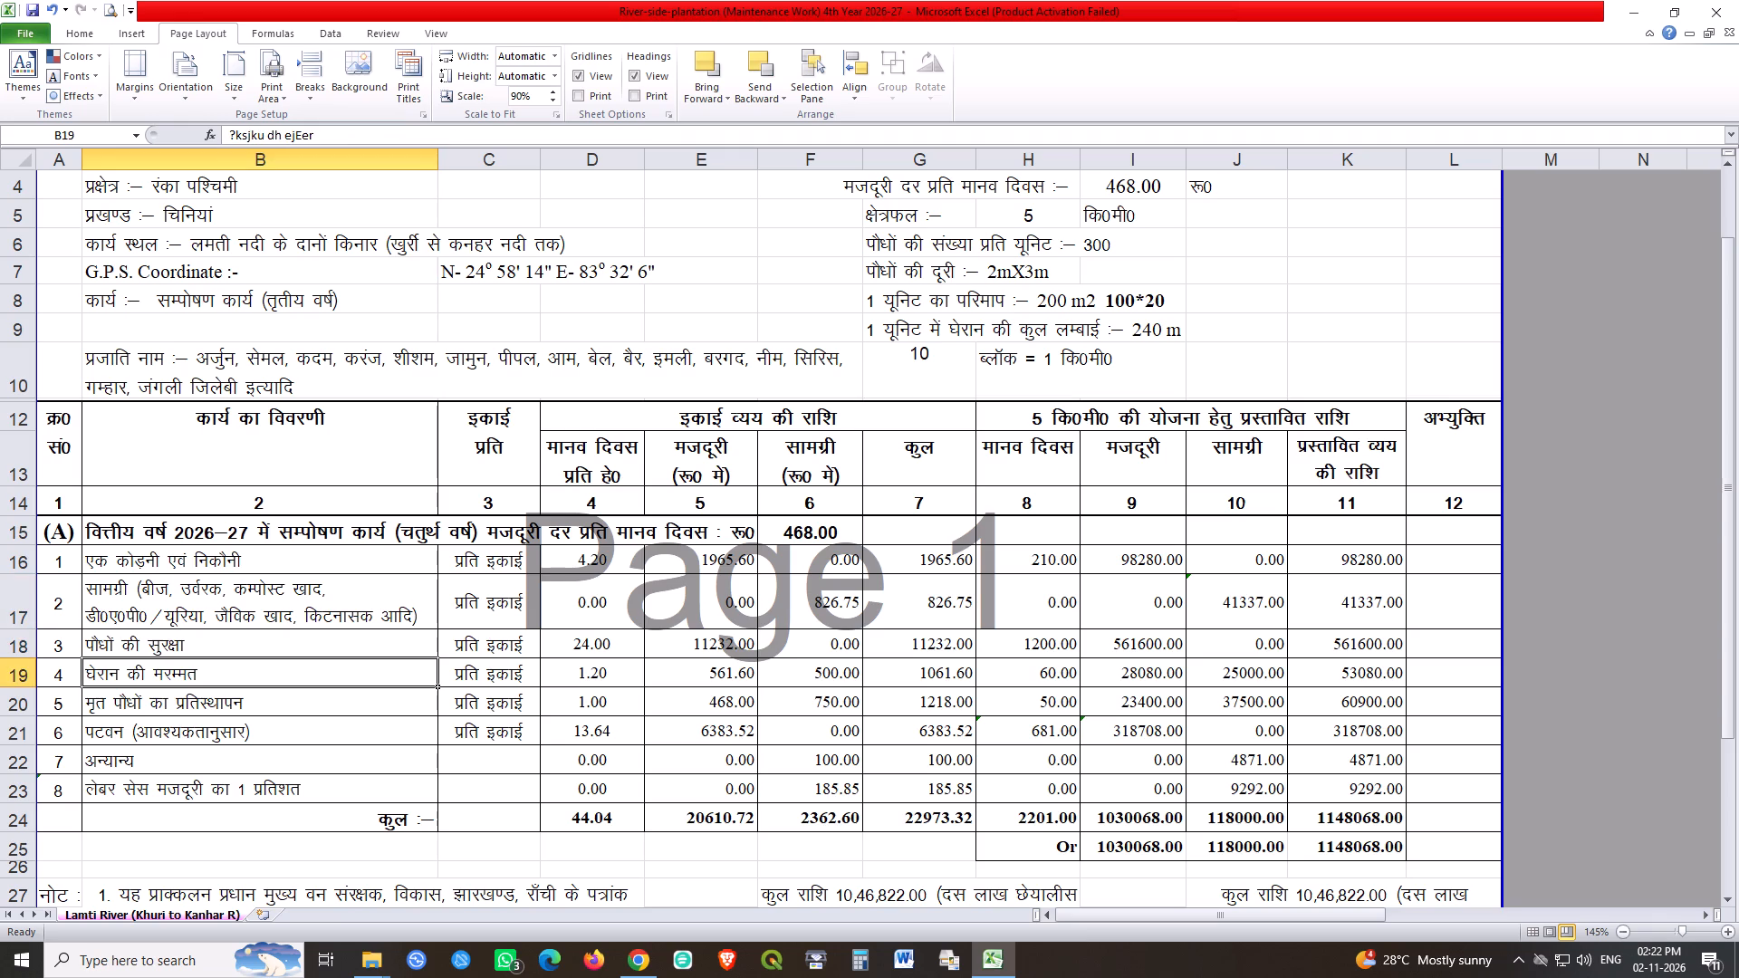
double_click(211, 673)
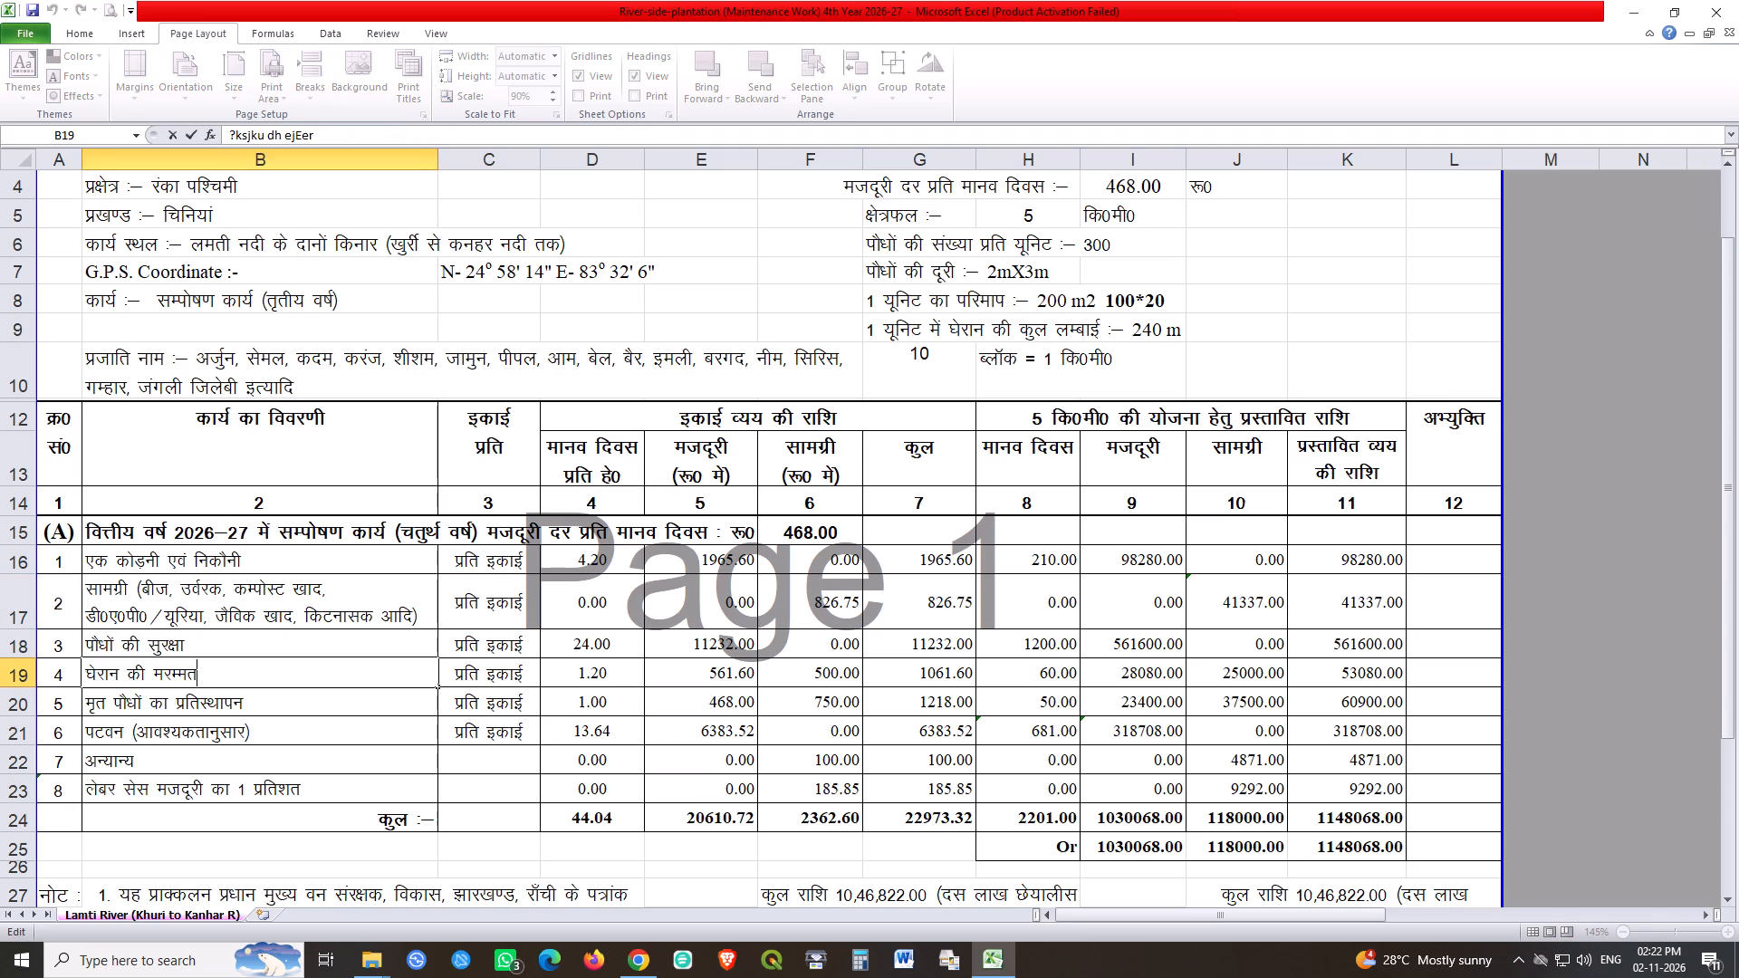
key("space")
key("alt+0")
key("alt+1")
key("alt+8")
key("alt+8")
type("e`r ikS/kksa dk")
key("BackSpace")
type("h izfrLFkkiu")
key("alt+0")
key("alt+1")
key("alt+8")
key("alt+9")
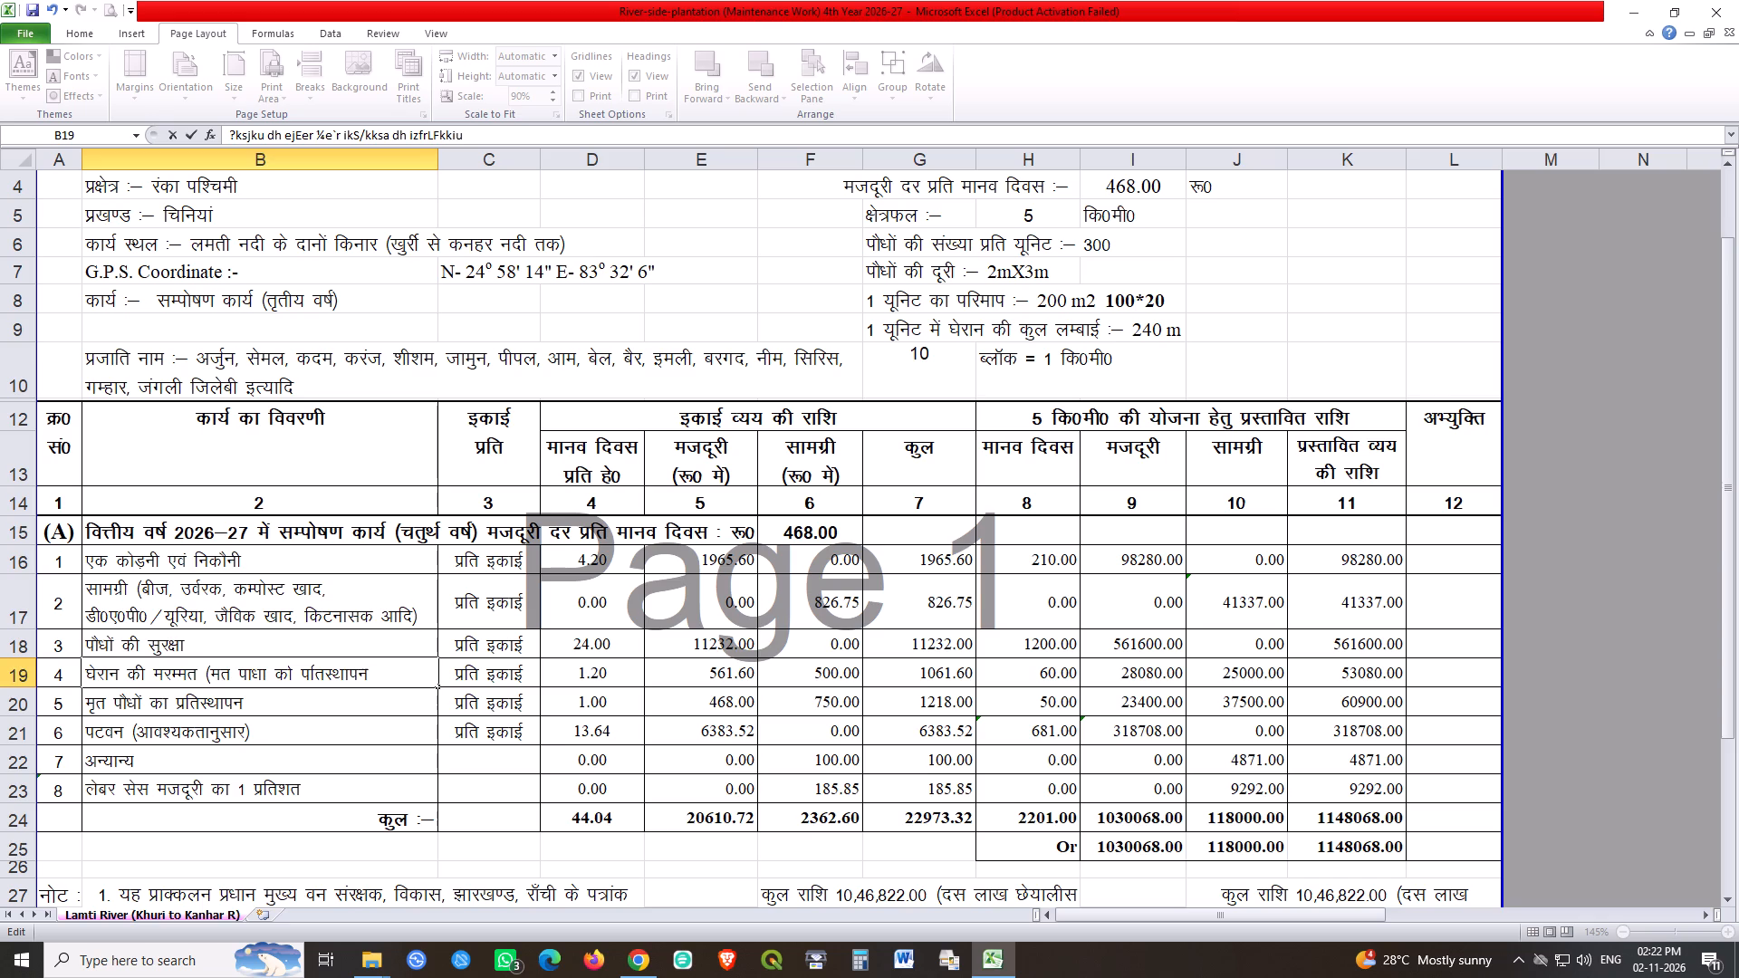
key("Return")
Replace the stray character ending the fence repair description in row 19 with a closing bracket.
key("Up")
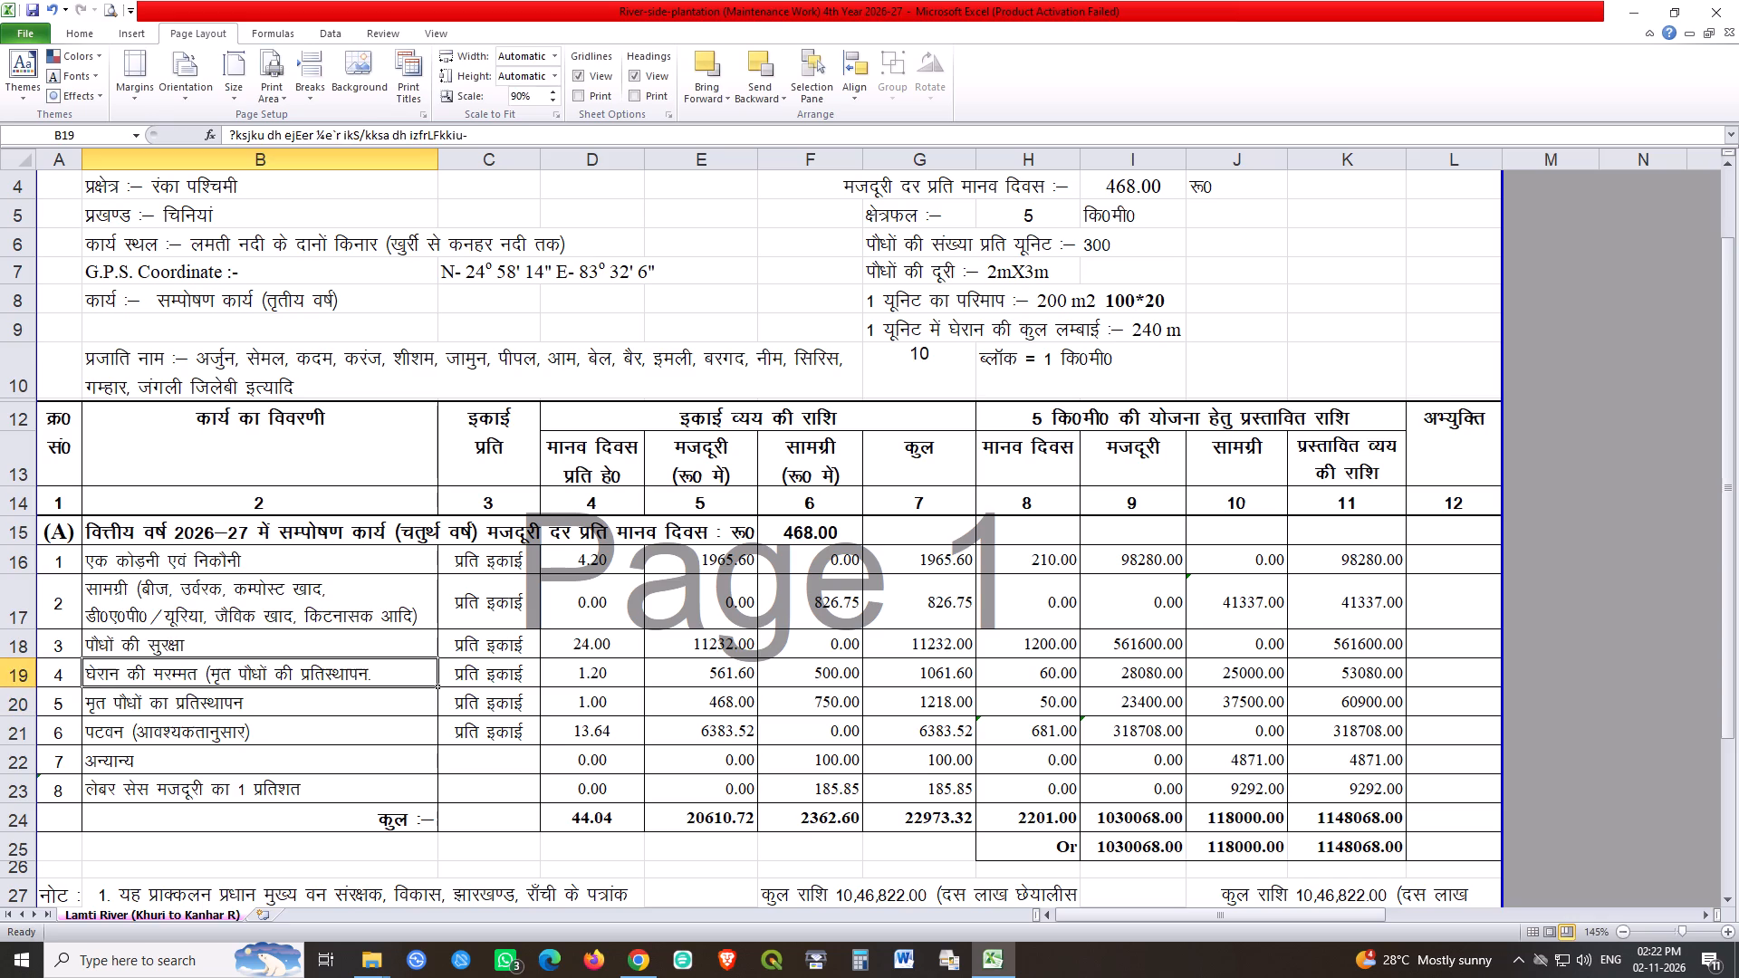
key("F2")
key("BackSpace")
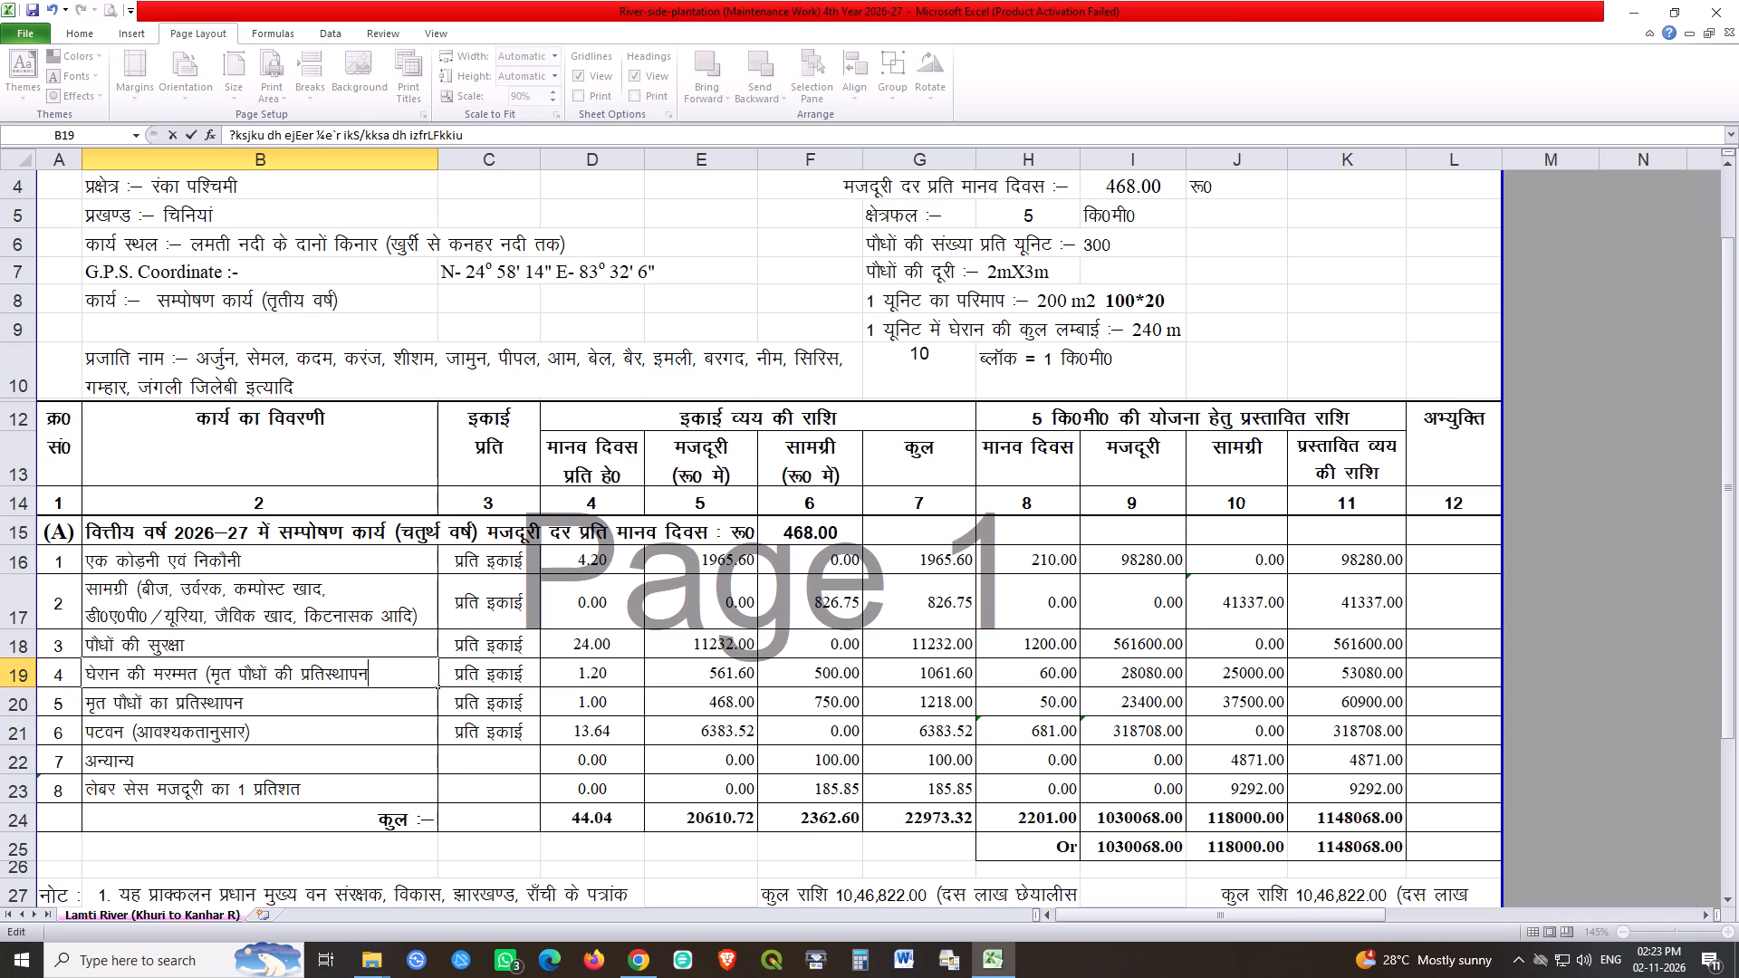
key("alt+0")
key("alt+1")
key("alt+8")
key("alt+9")
key("Return")
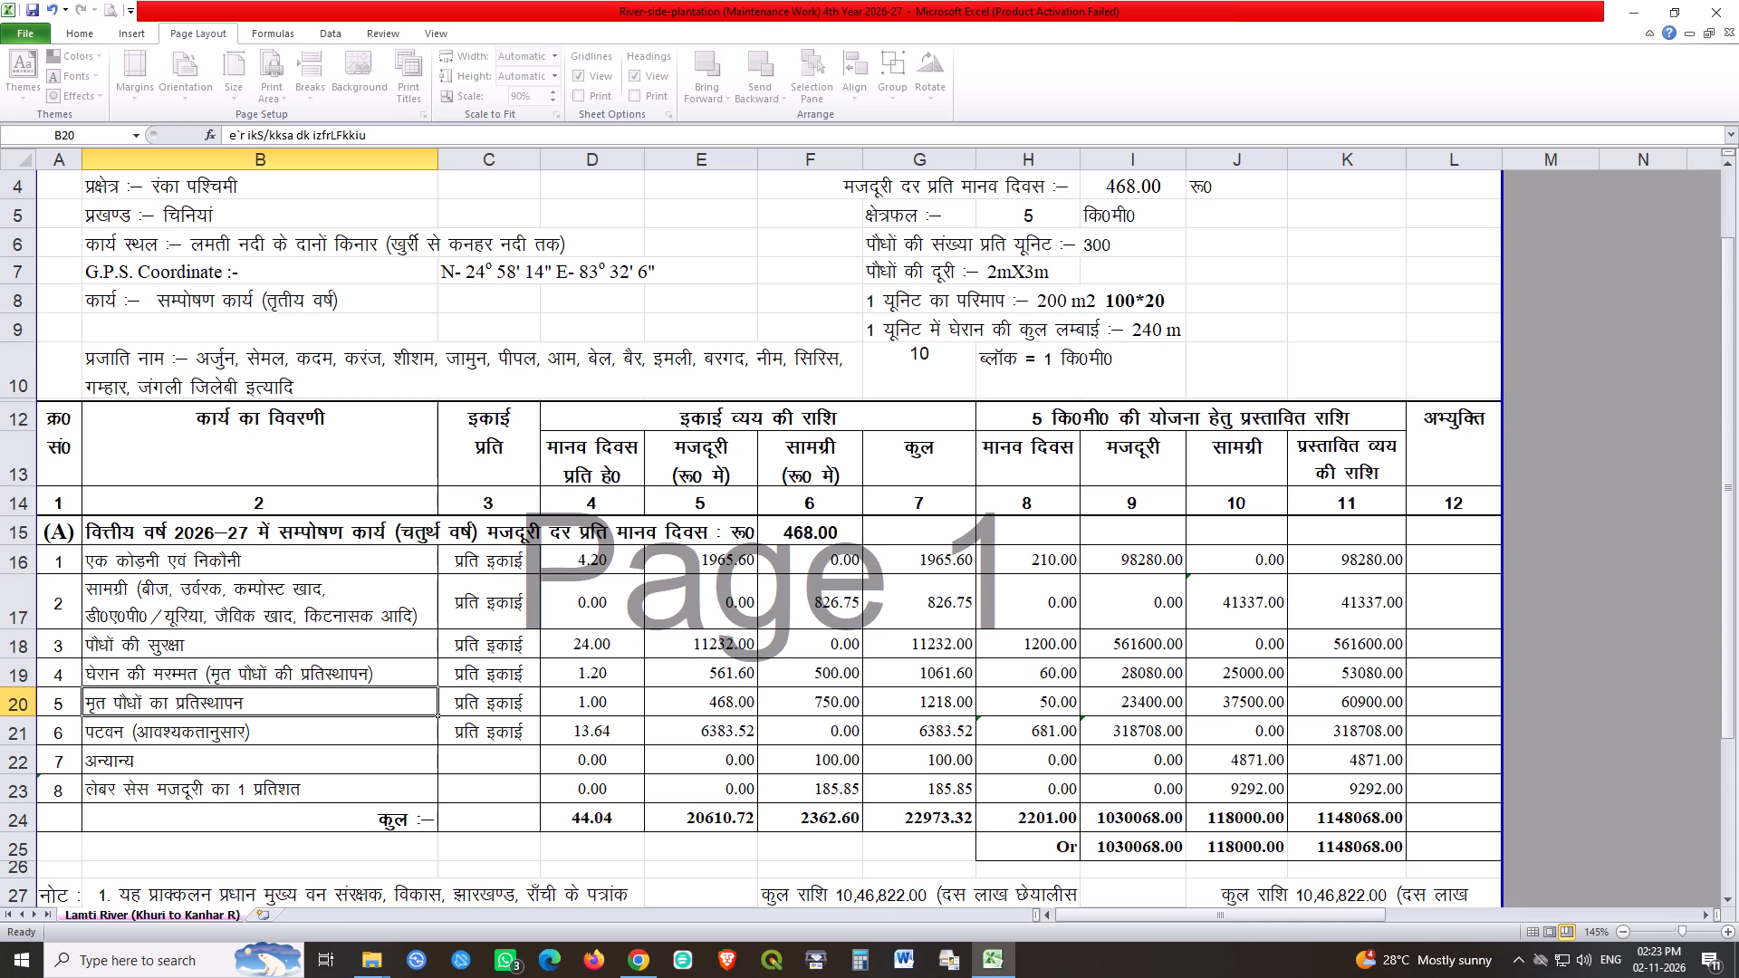
Delete the entire row of item 5, मृत पौधों का प्रतिस्थापन.
left_click(22, 702)
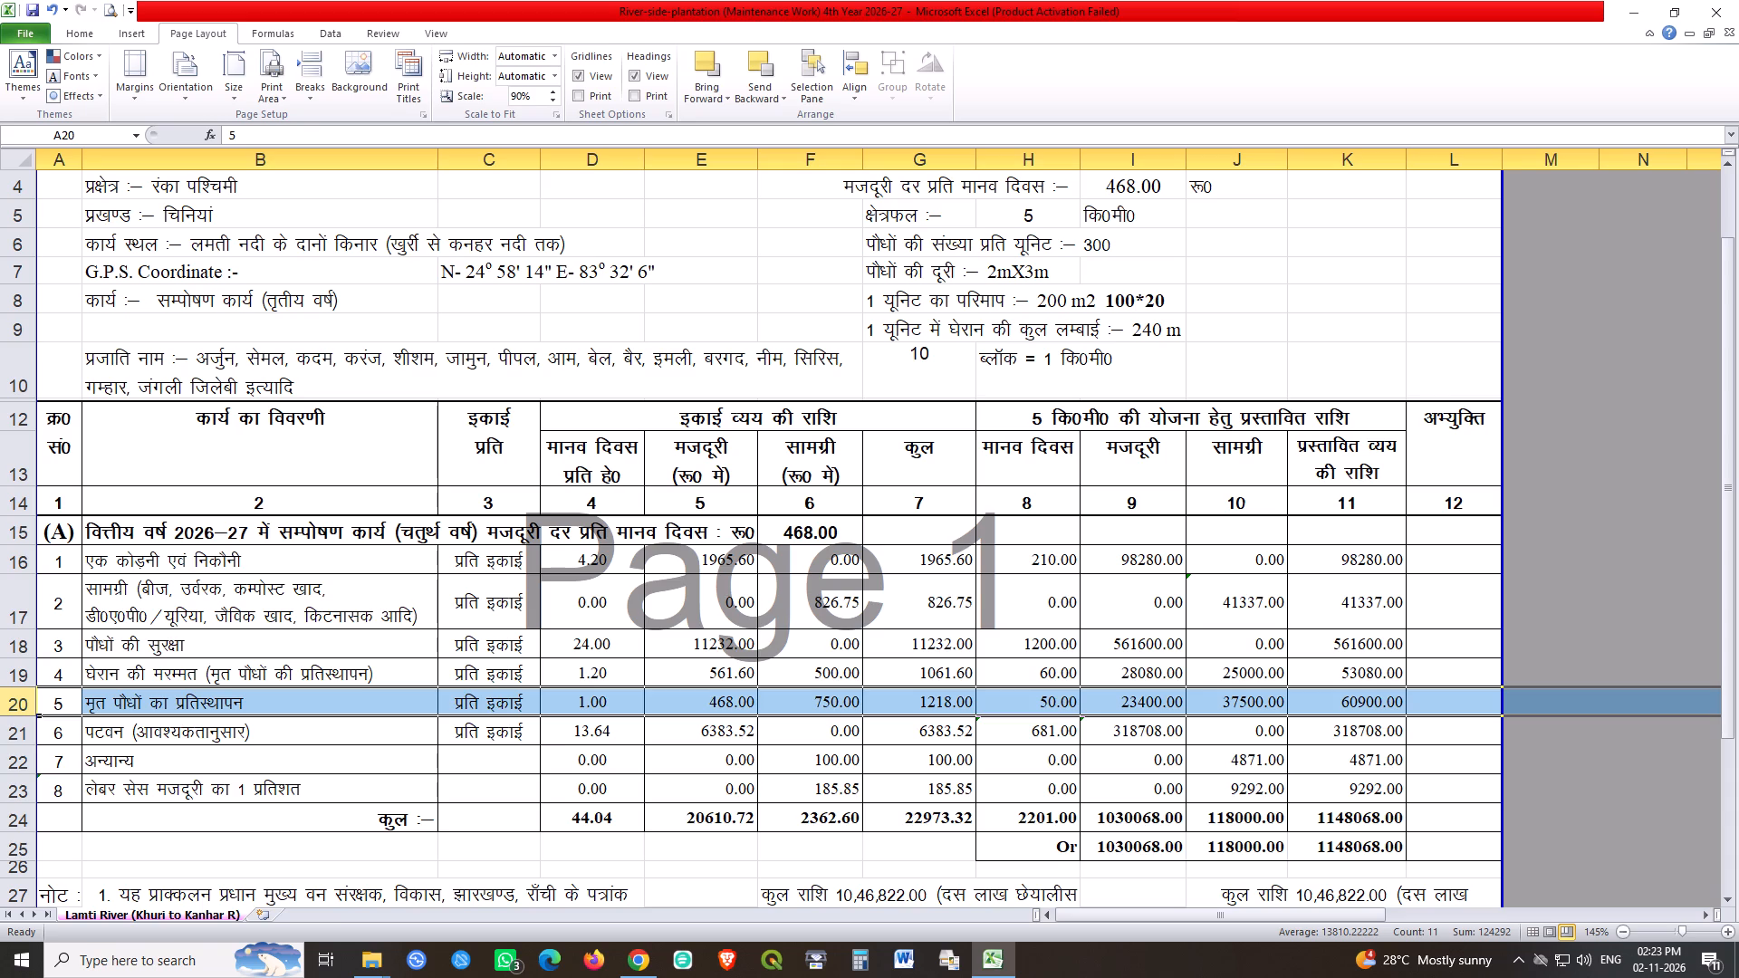
key("ctrl+minus")
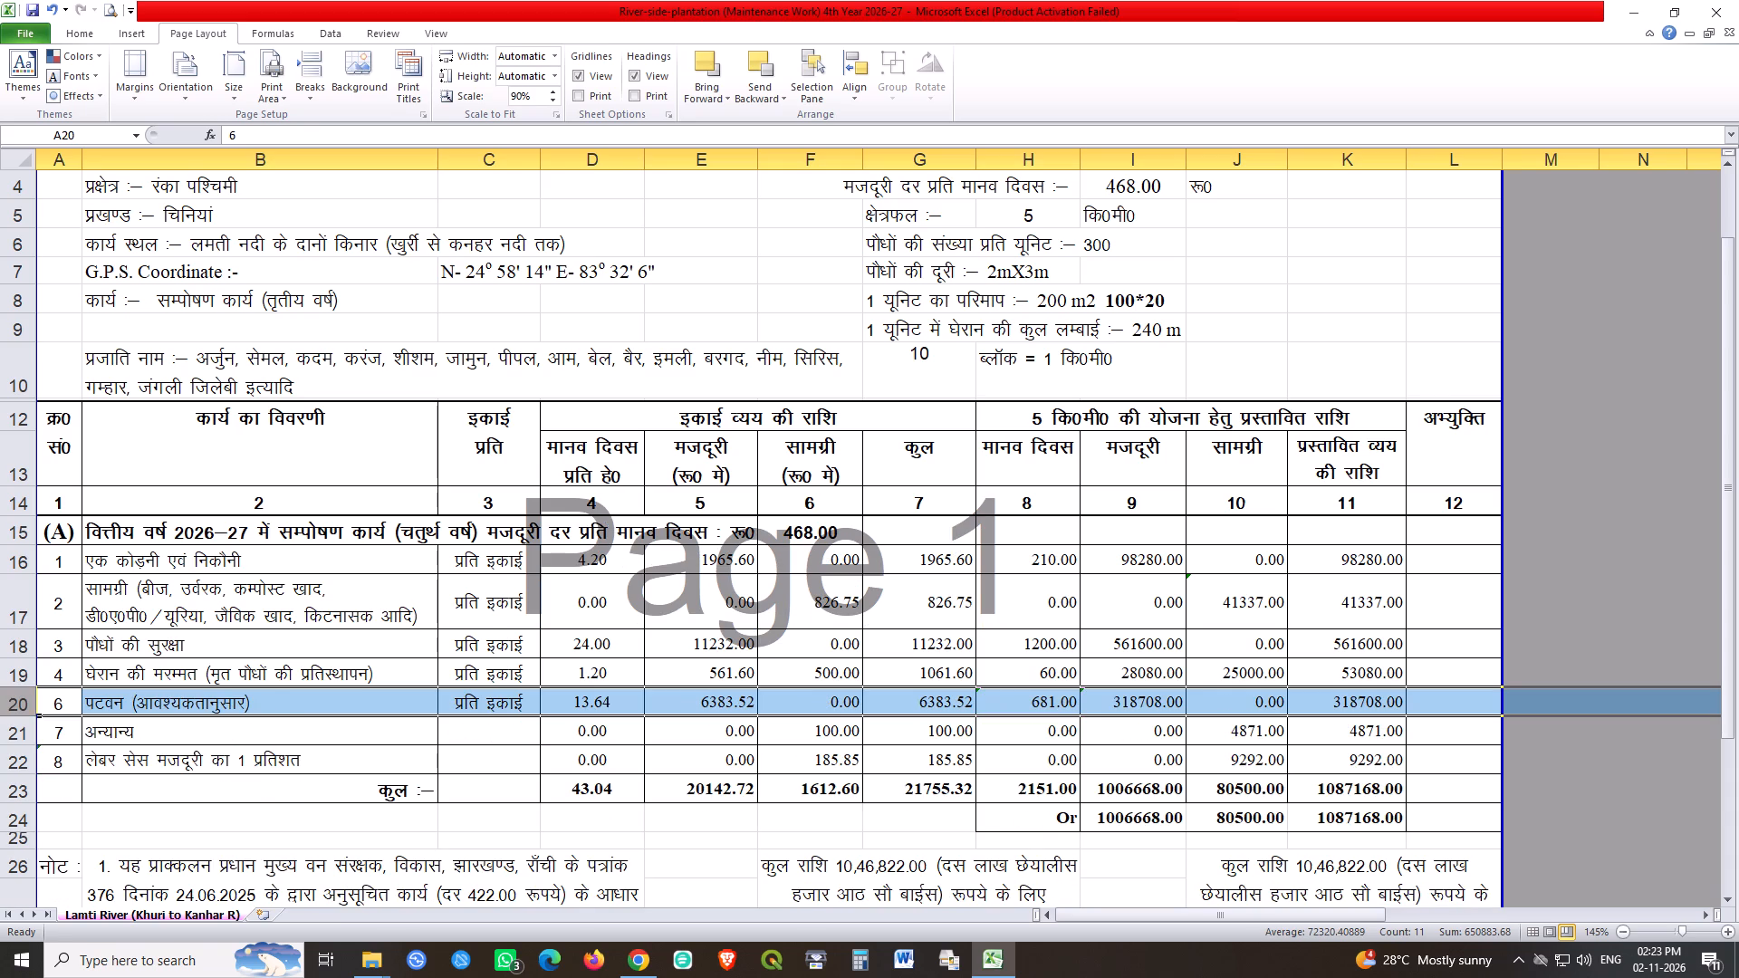
Renumber the last three work items, पटवन, अन्यान्य and लेबर सेस, as 5, 6 and 7.
left_click(145, 739)
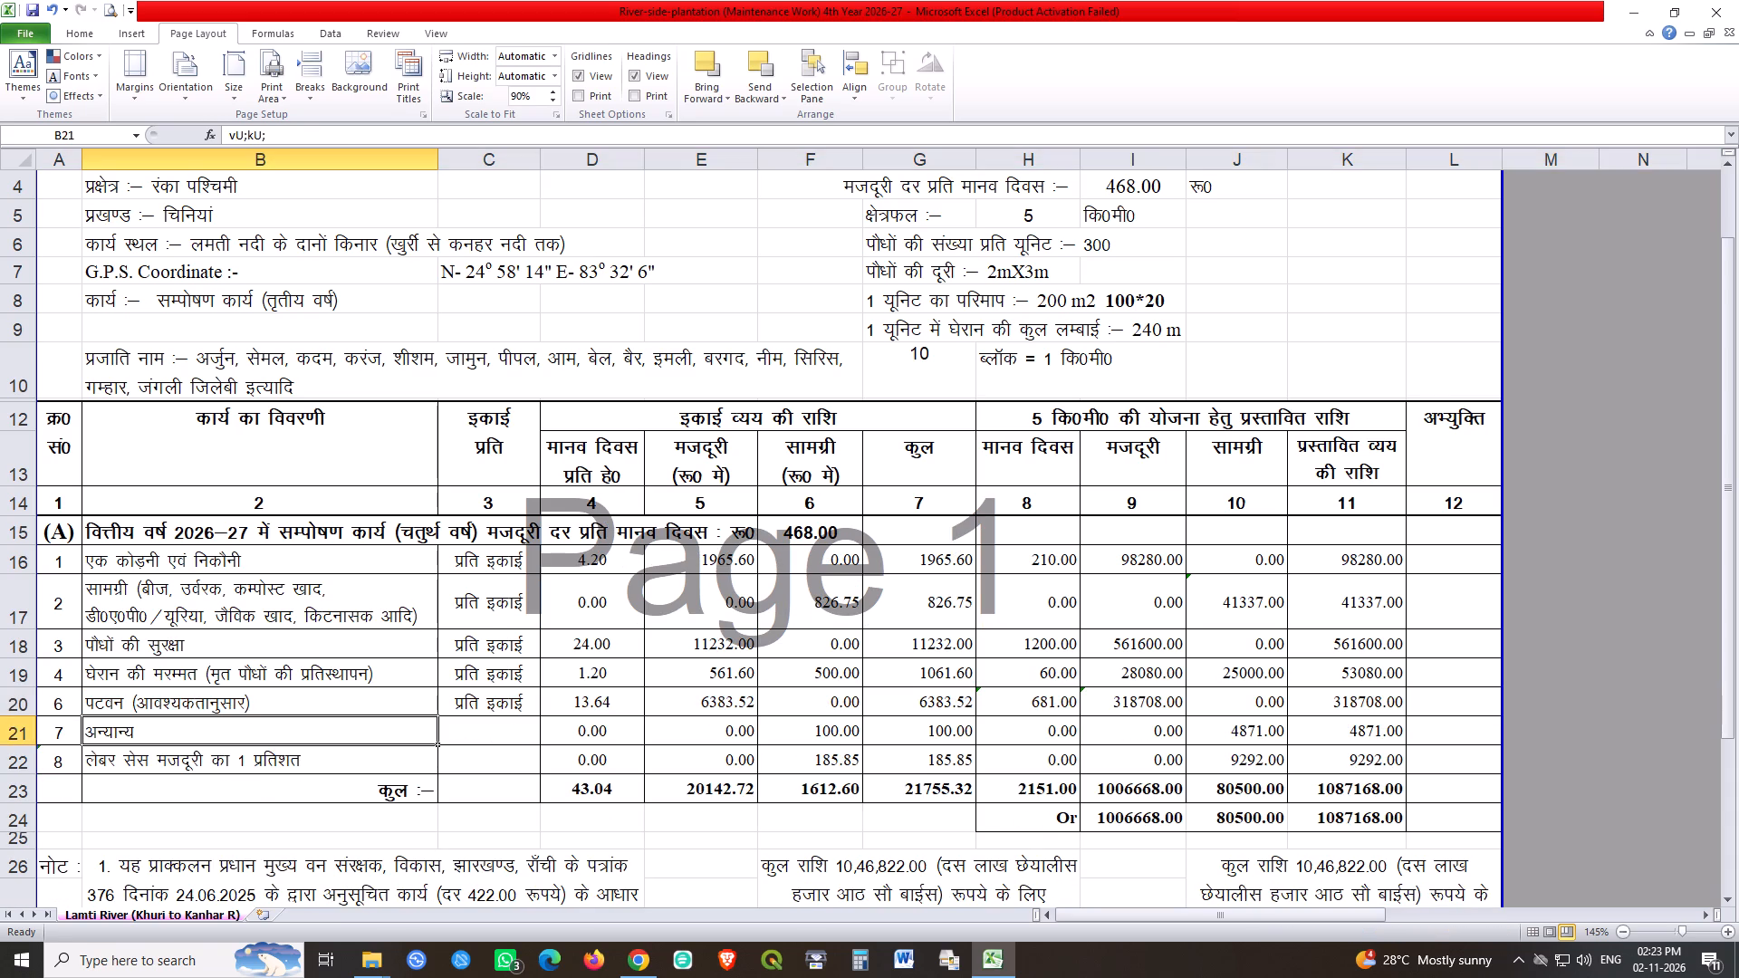
left_click(146, 756)
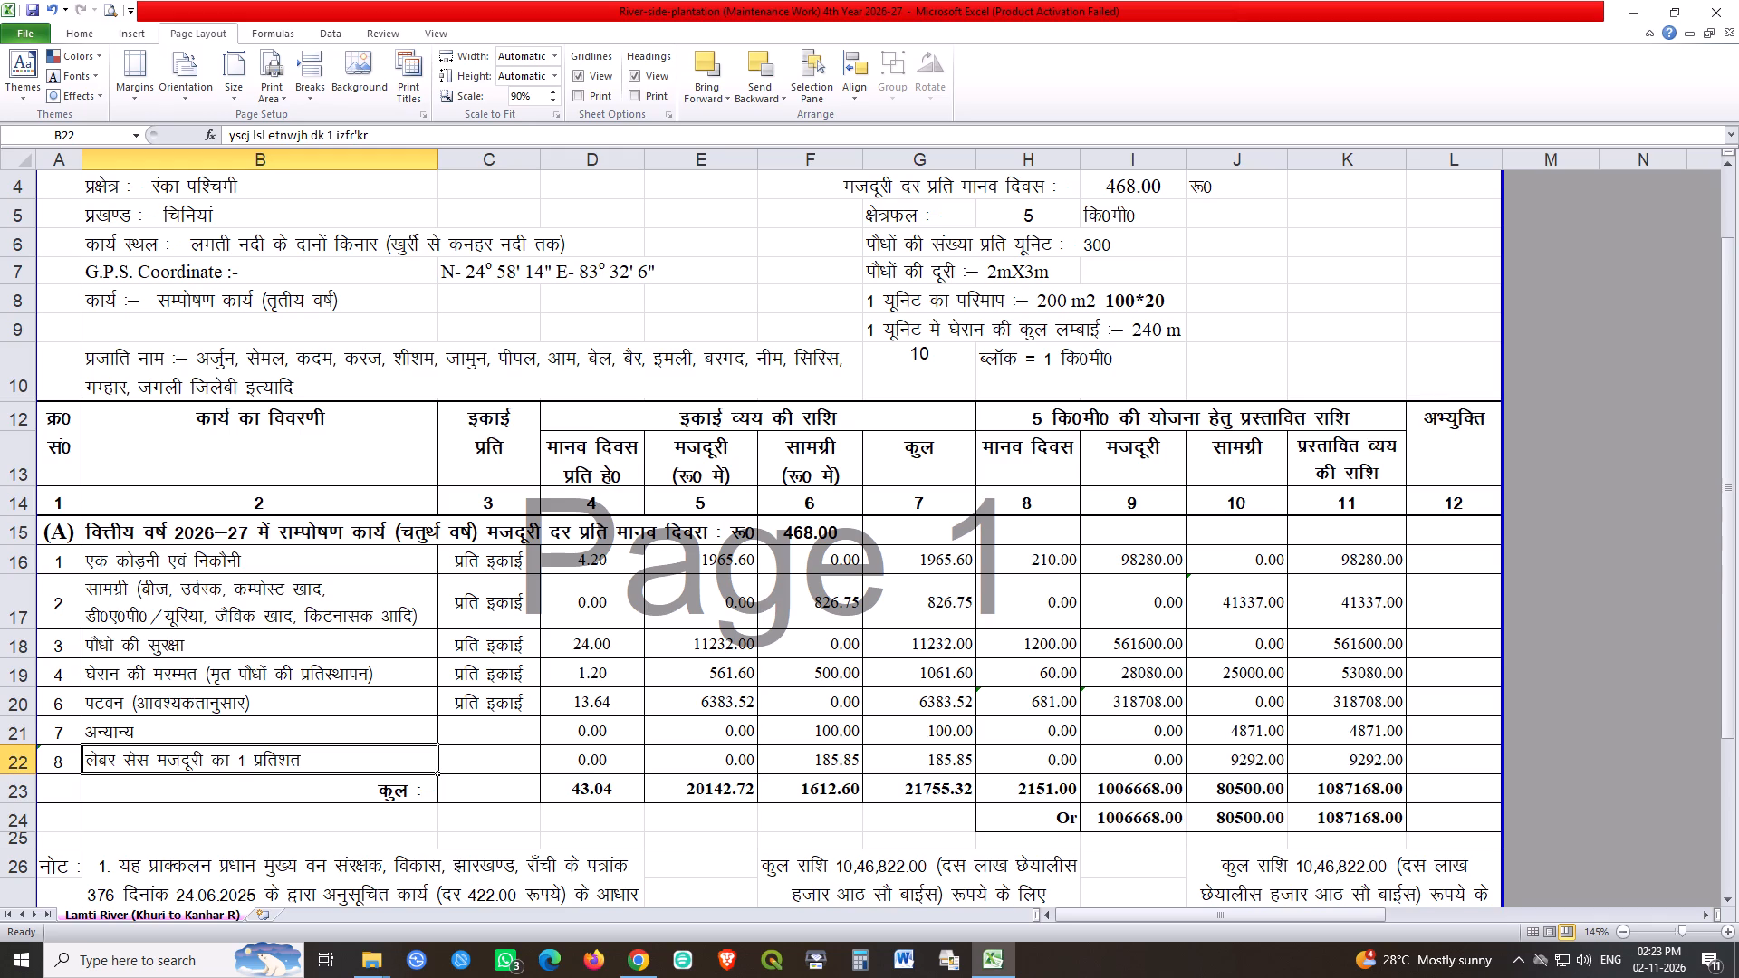
left_click(64, 656)
key("Return")
key("Return")
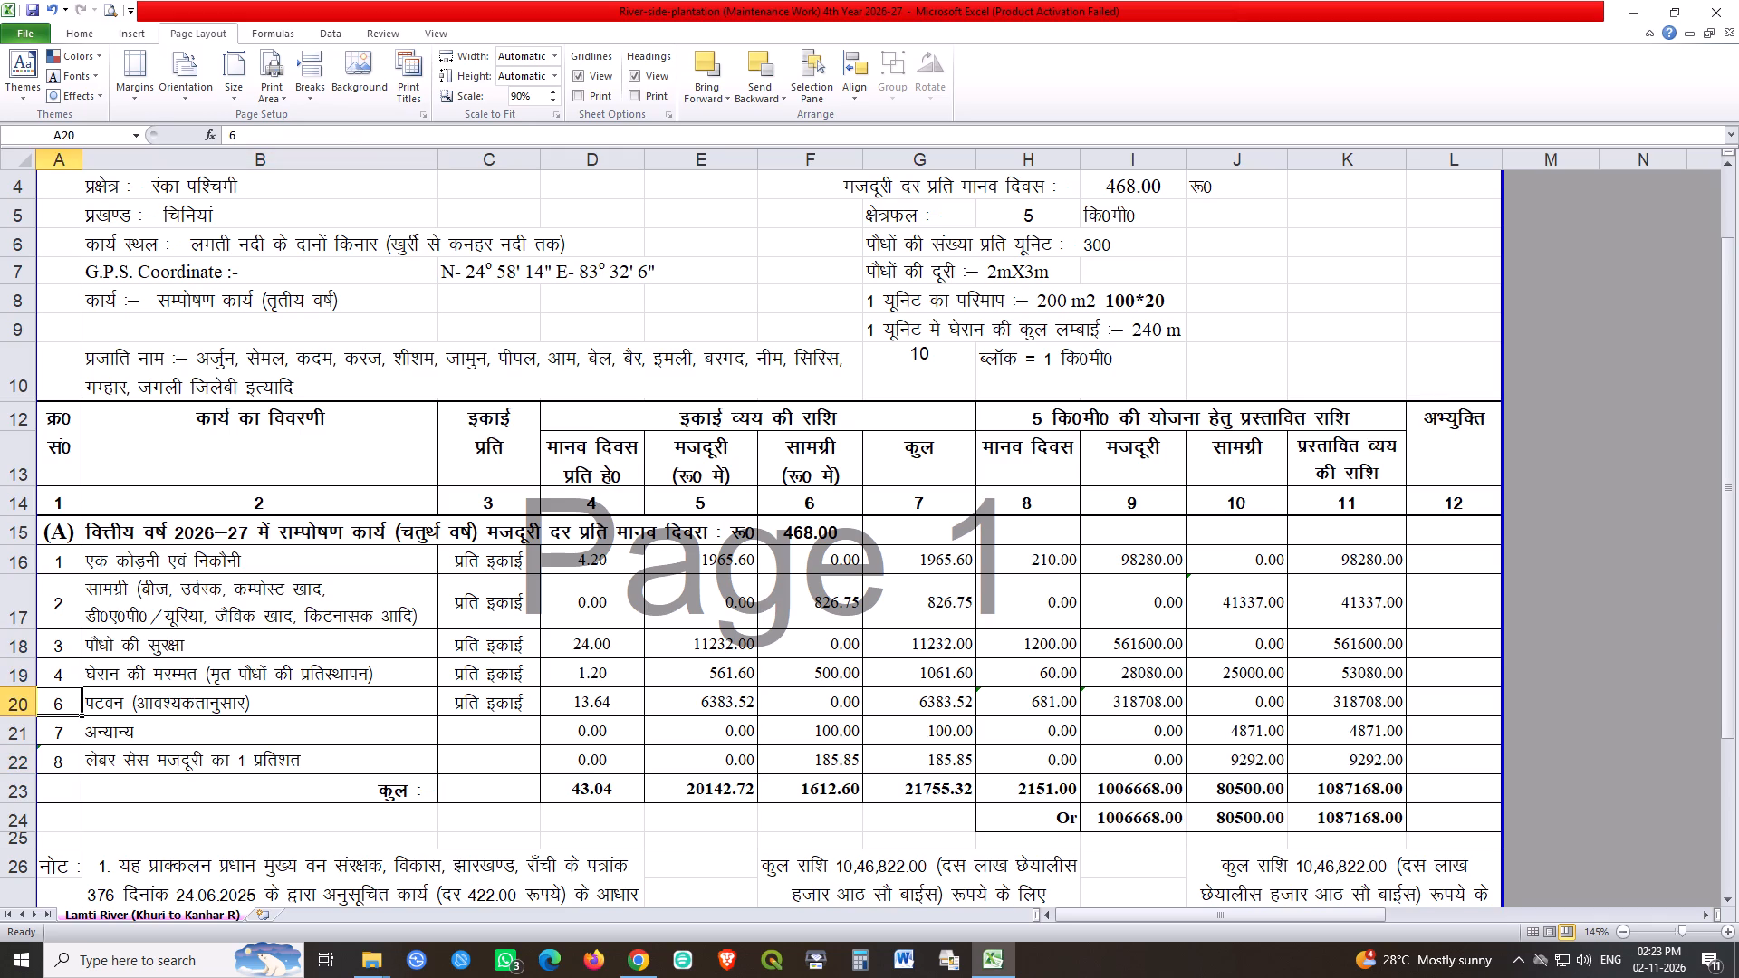
key("5")
key("Return")
key("6")
key("Return")
key("7")
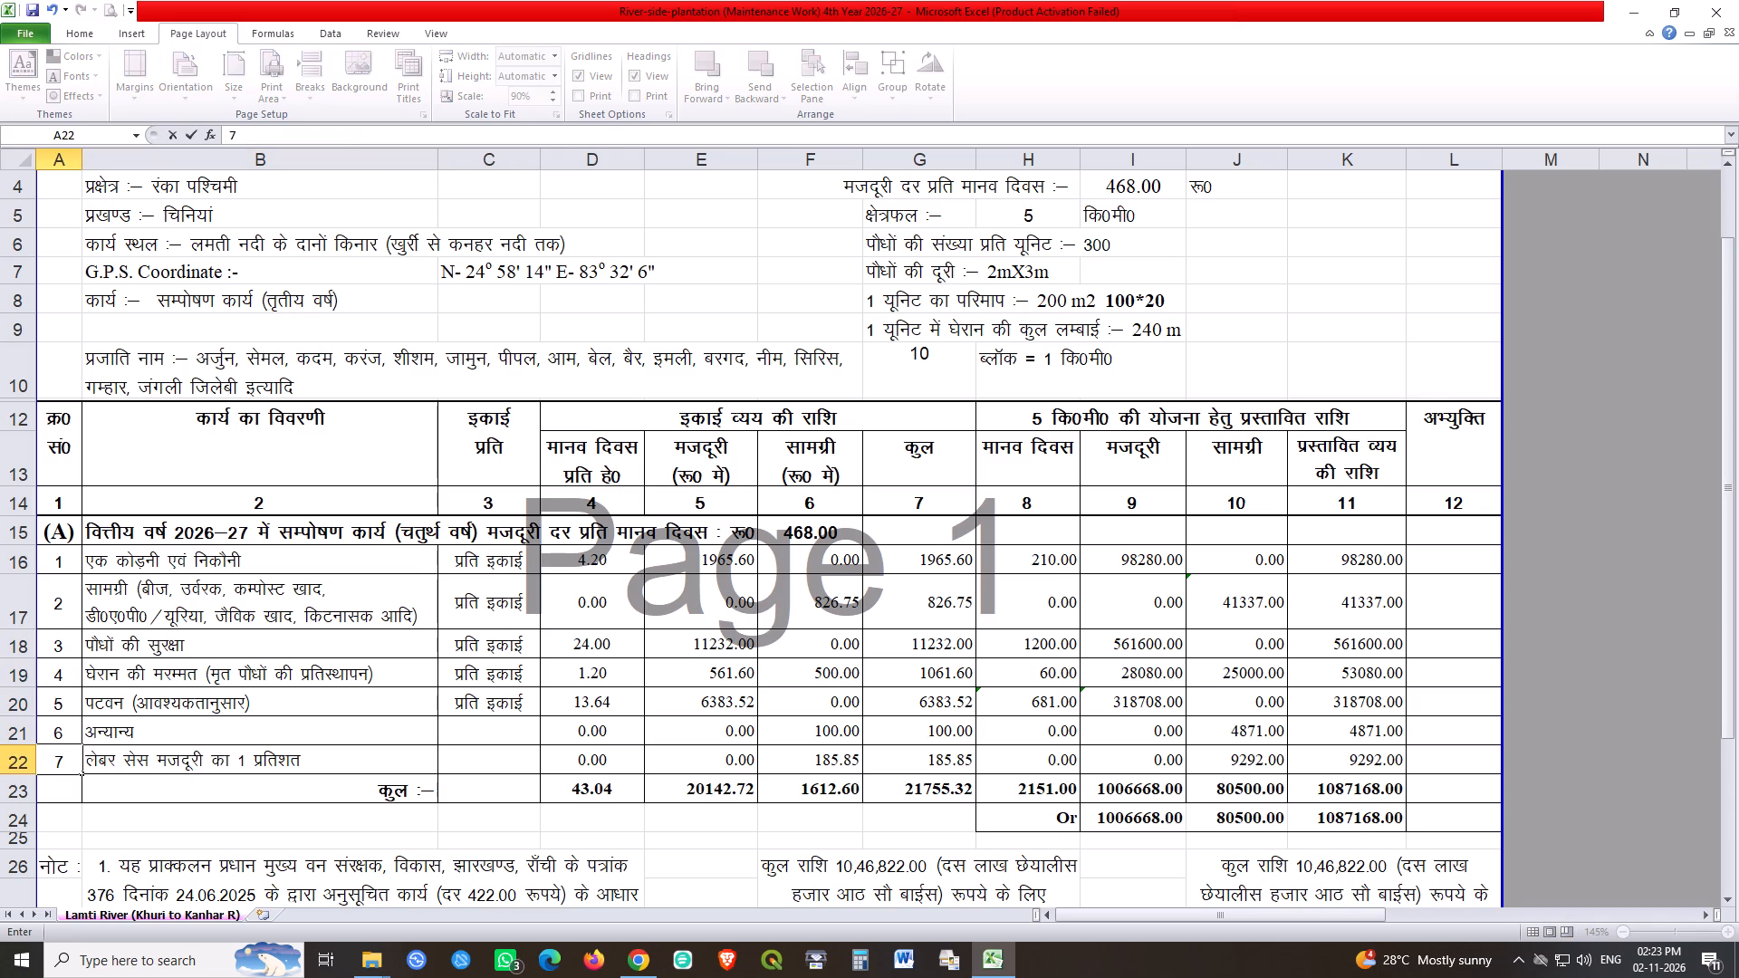
key("Return")
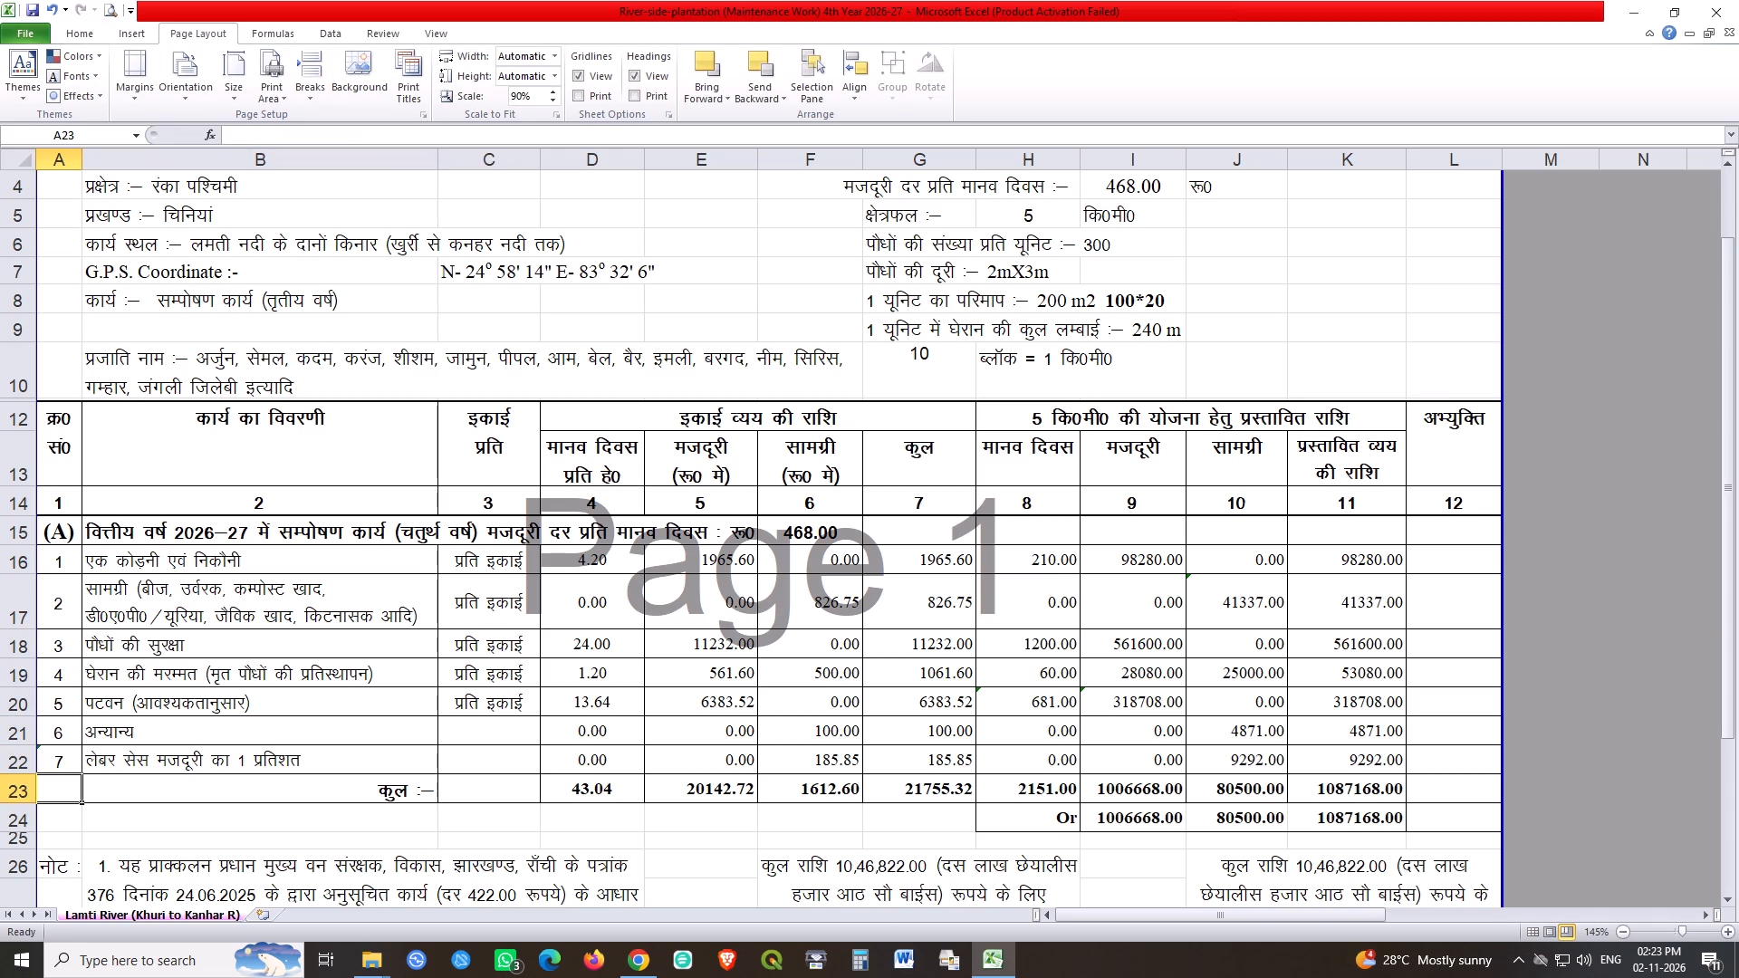
Check the unit man-day entries in column D from the first work item down to the total.
left_click(606, 556)
key("Return")
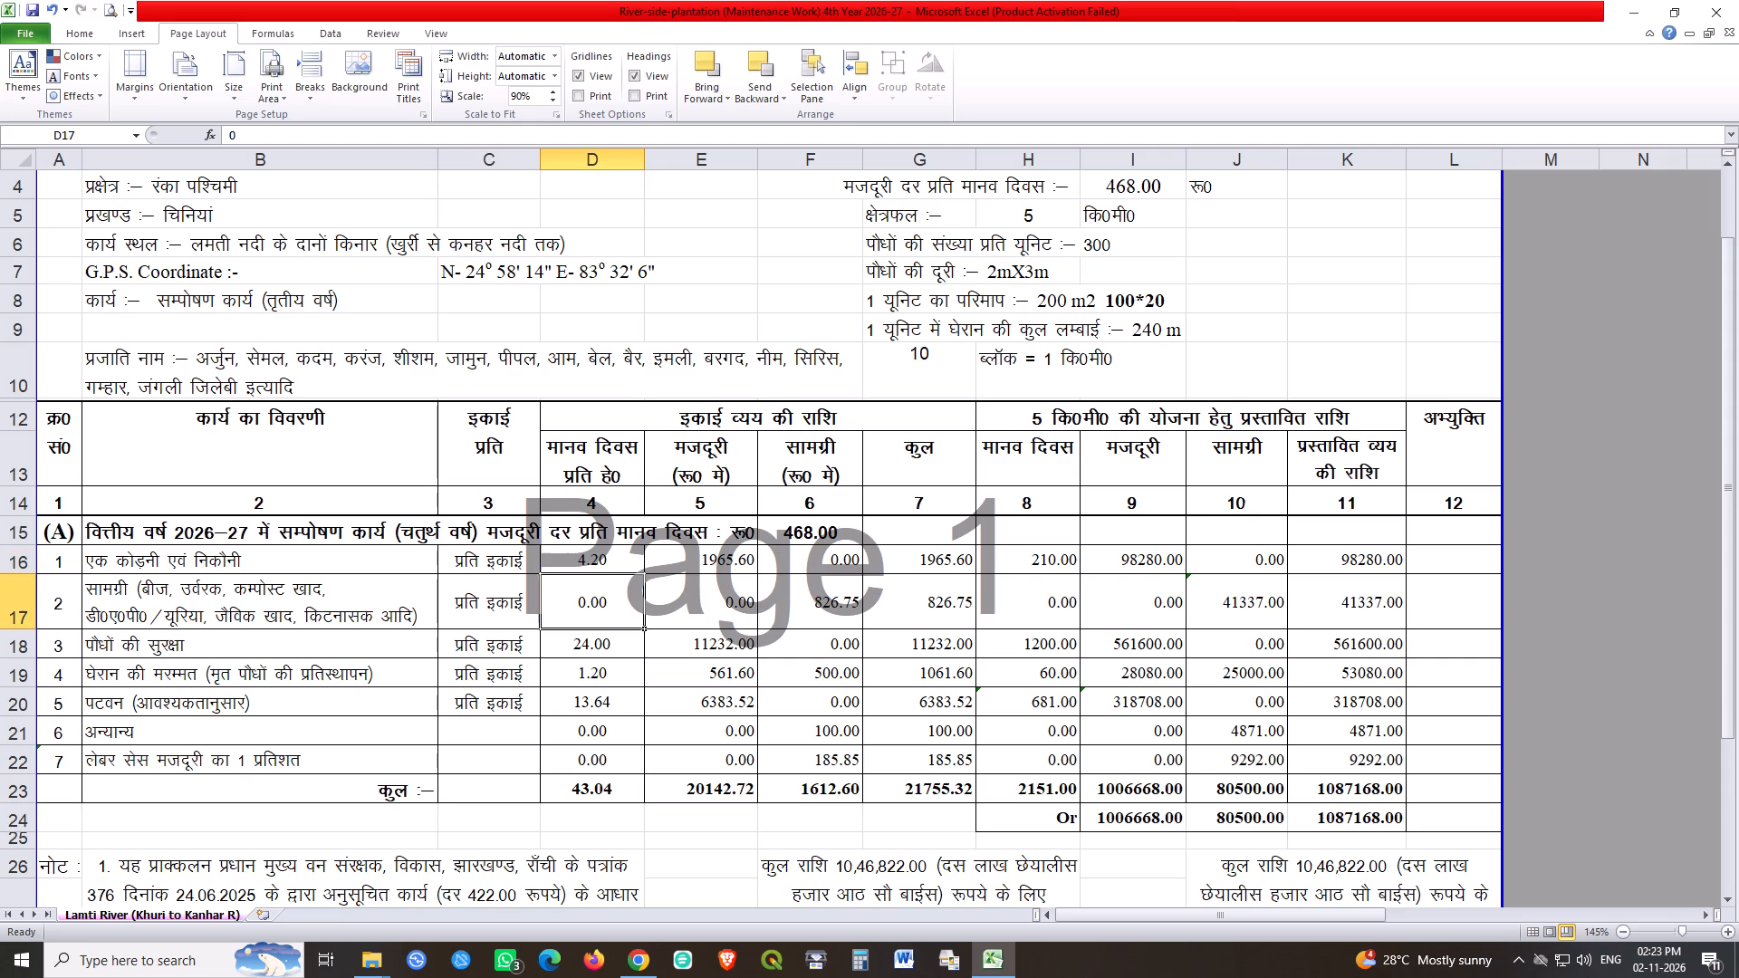
key("Return")
key("Return")
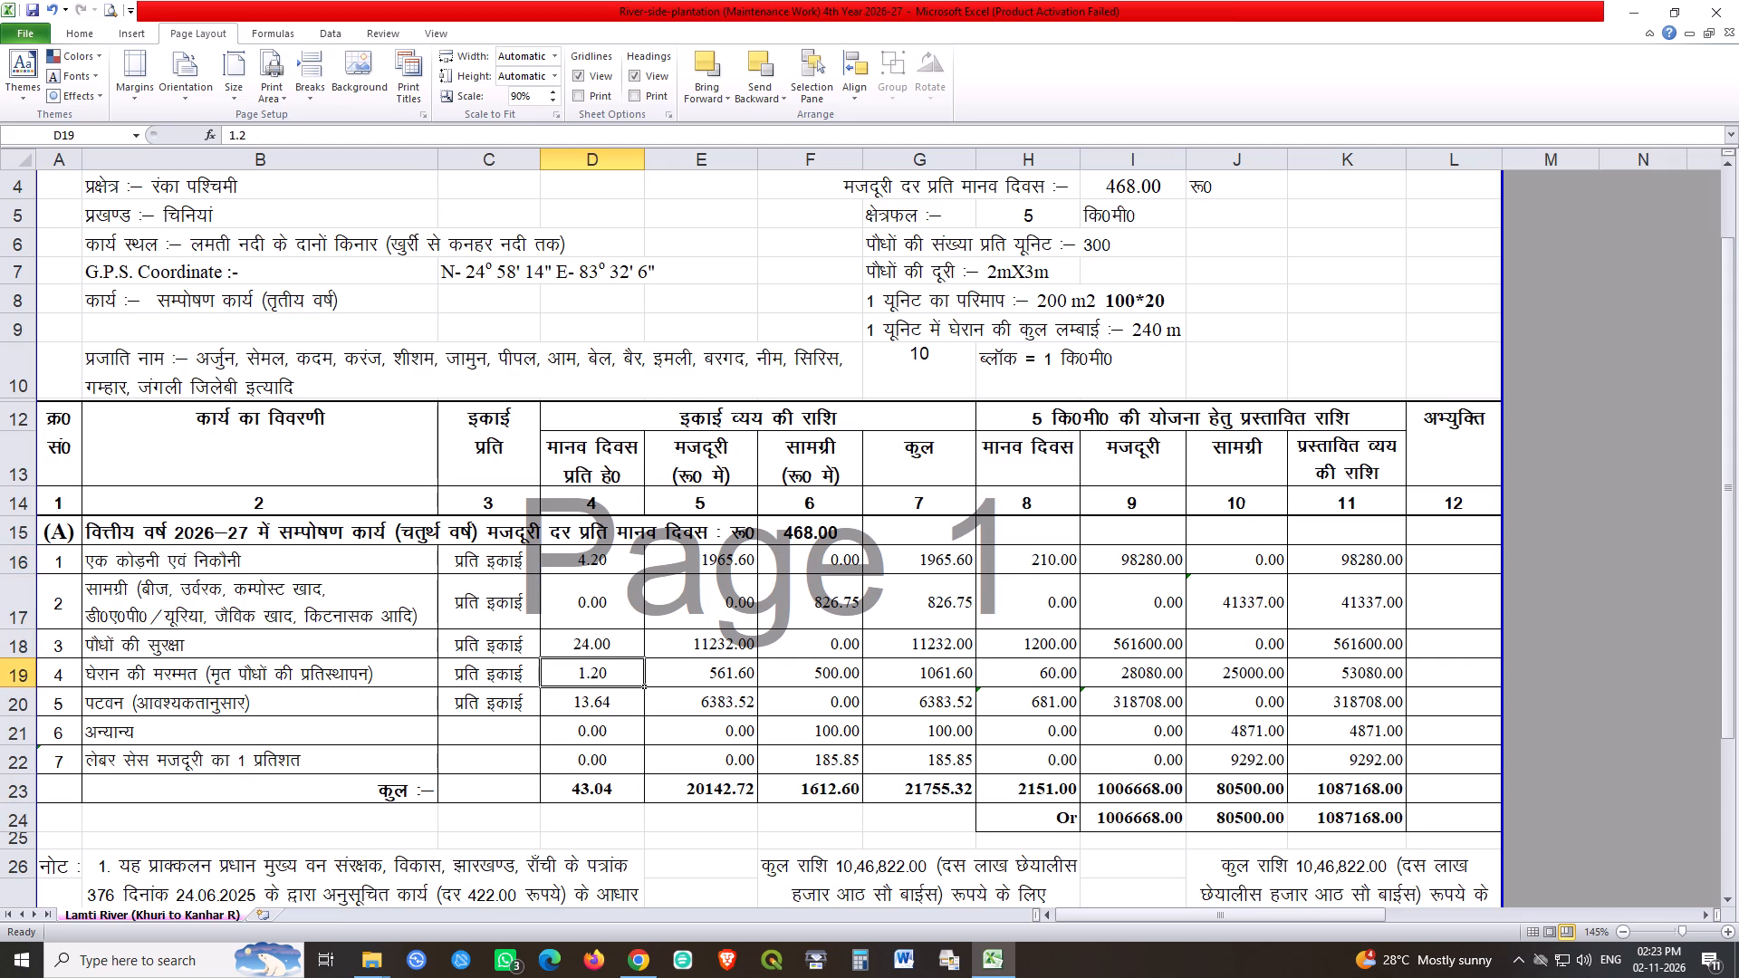
key("Return")
key("Return")
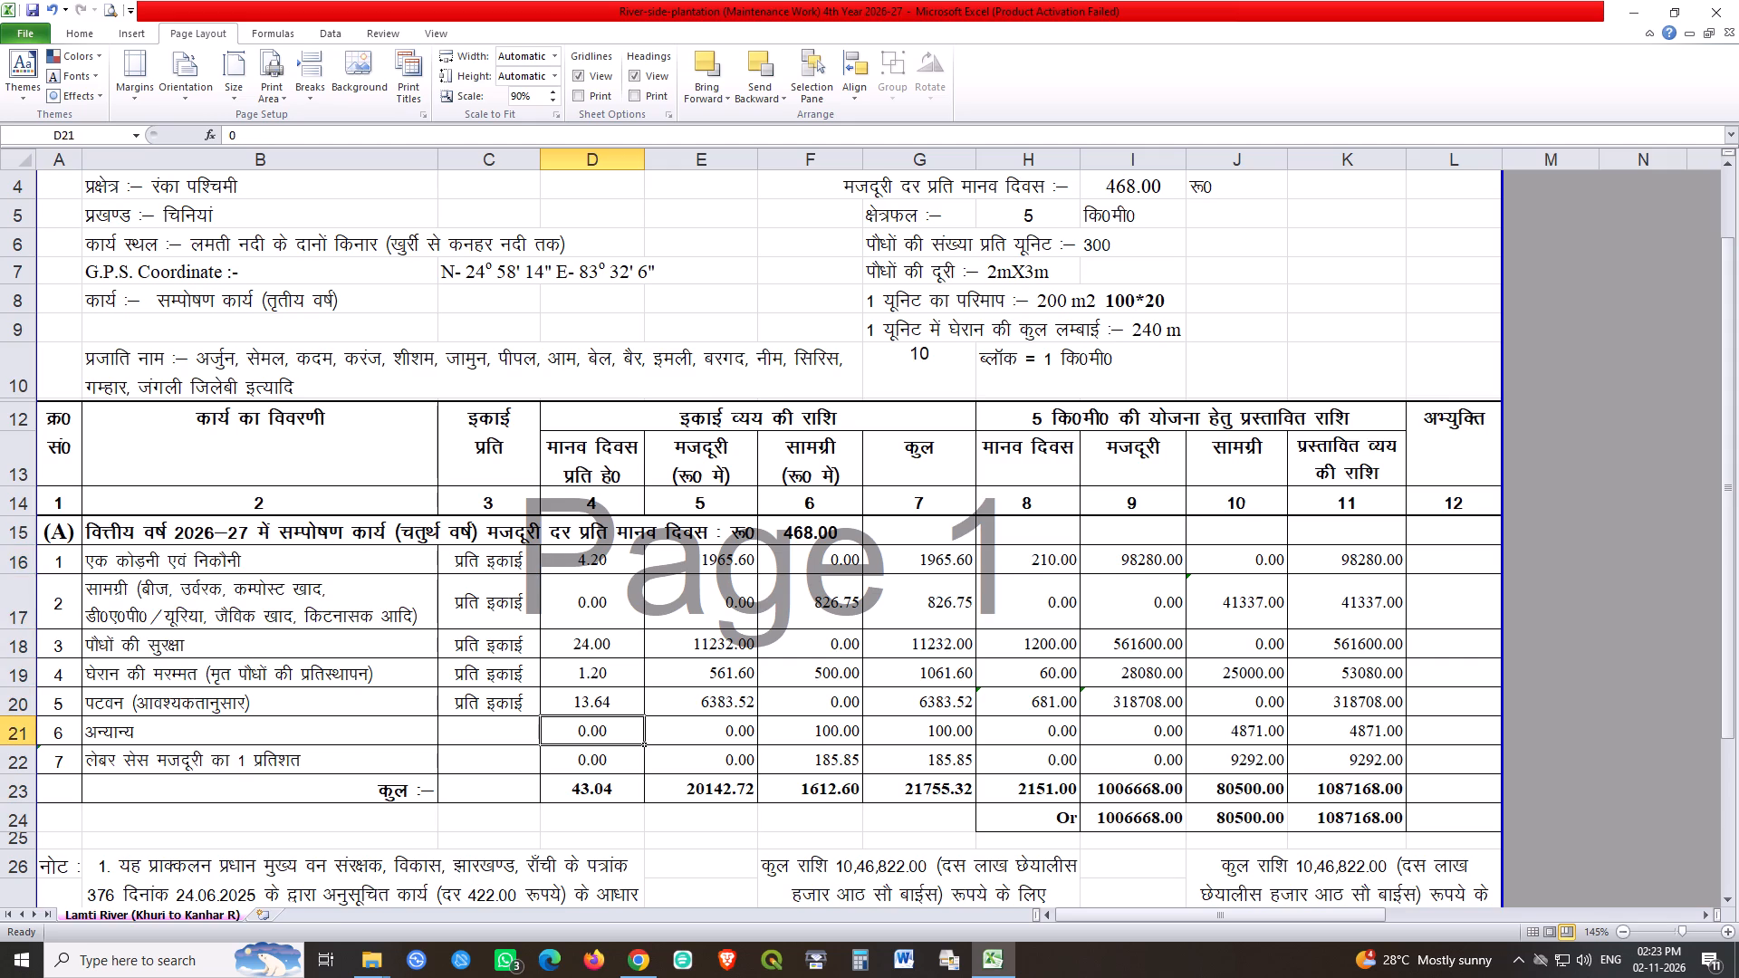
key("Return")
key("Return")
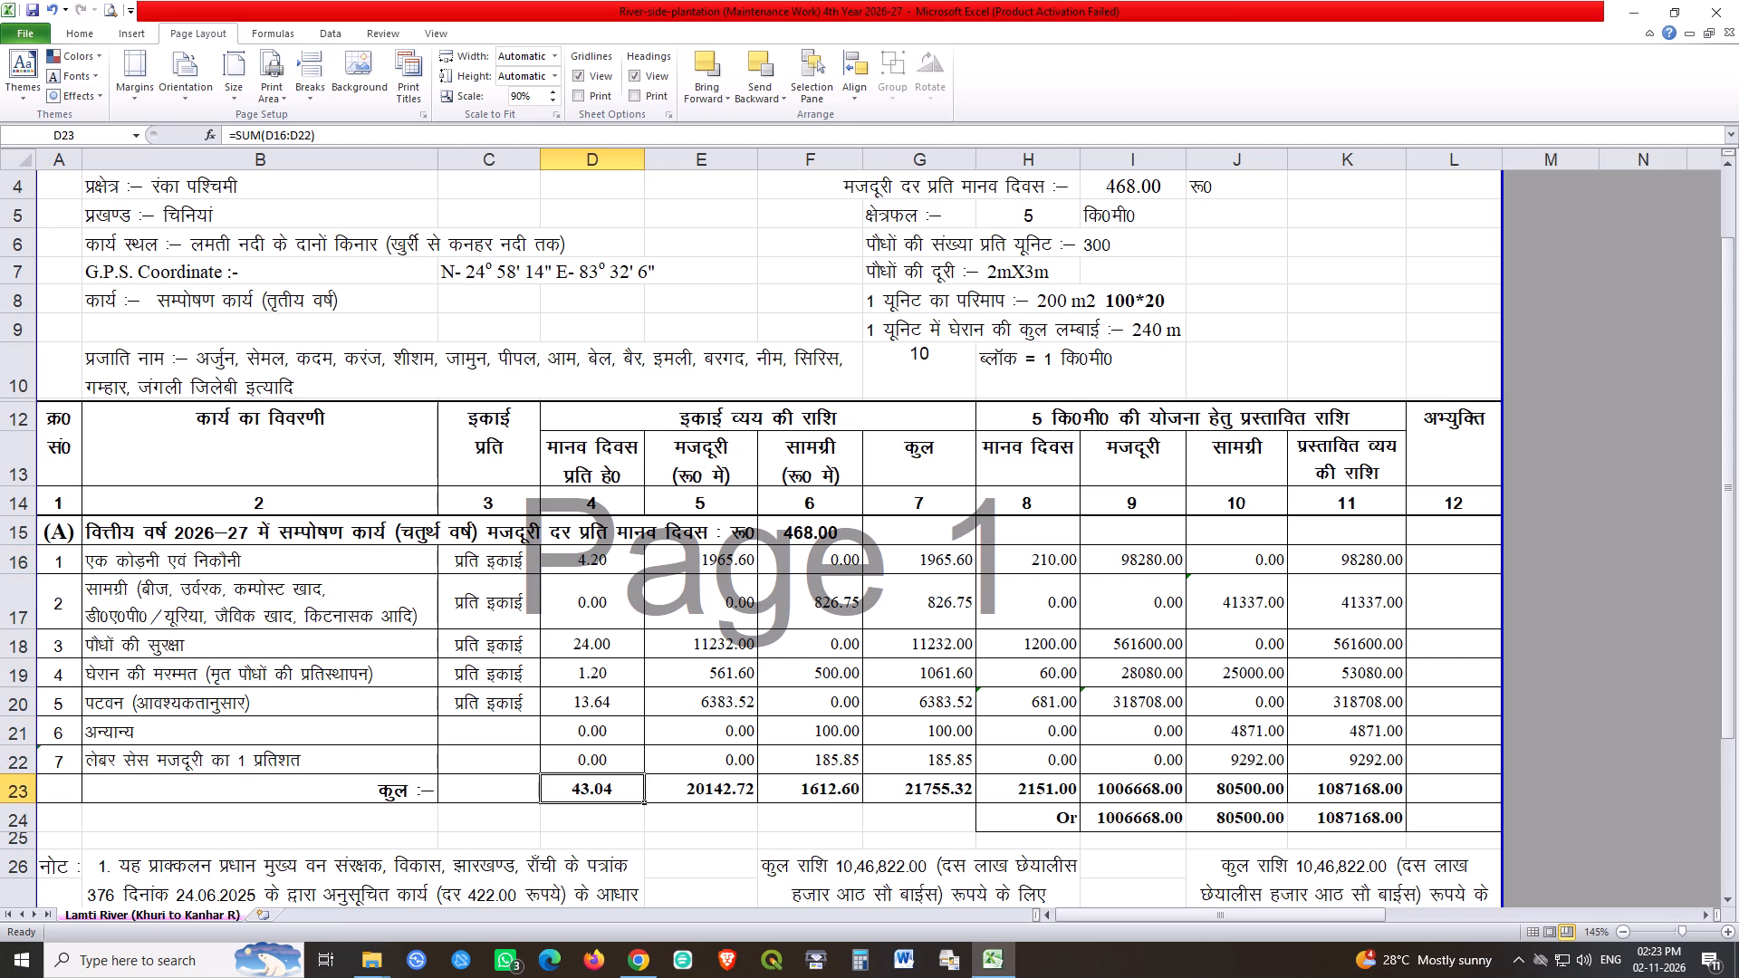
Fill the unit wage formula =D16*$I$4 from E16 down through the labour cess row, E22.
double_click(697, 560)
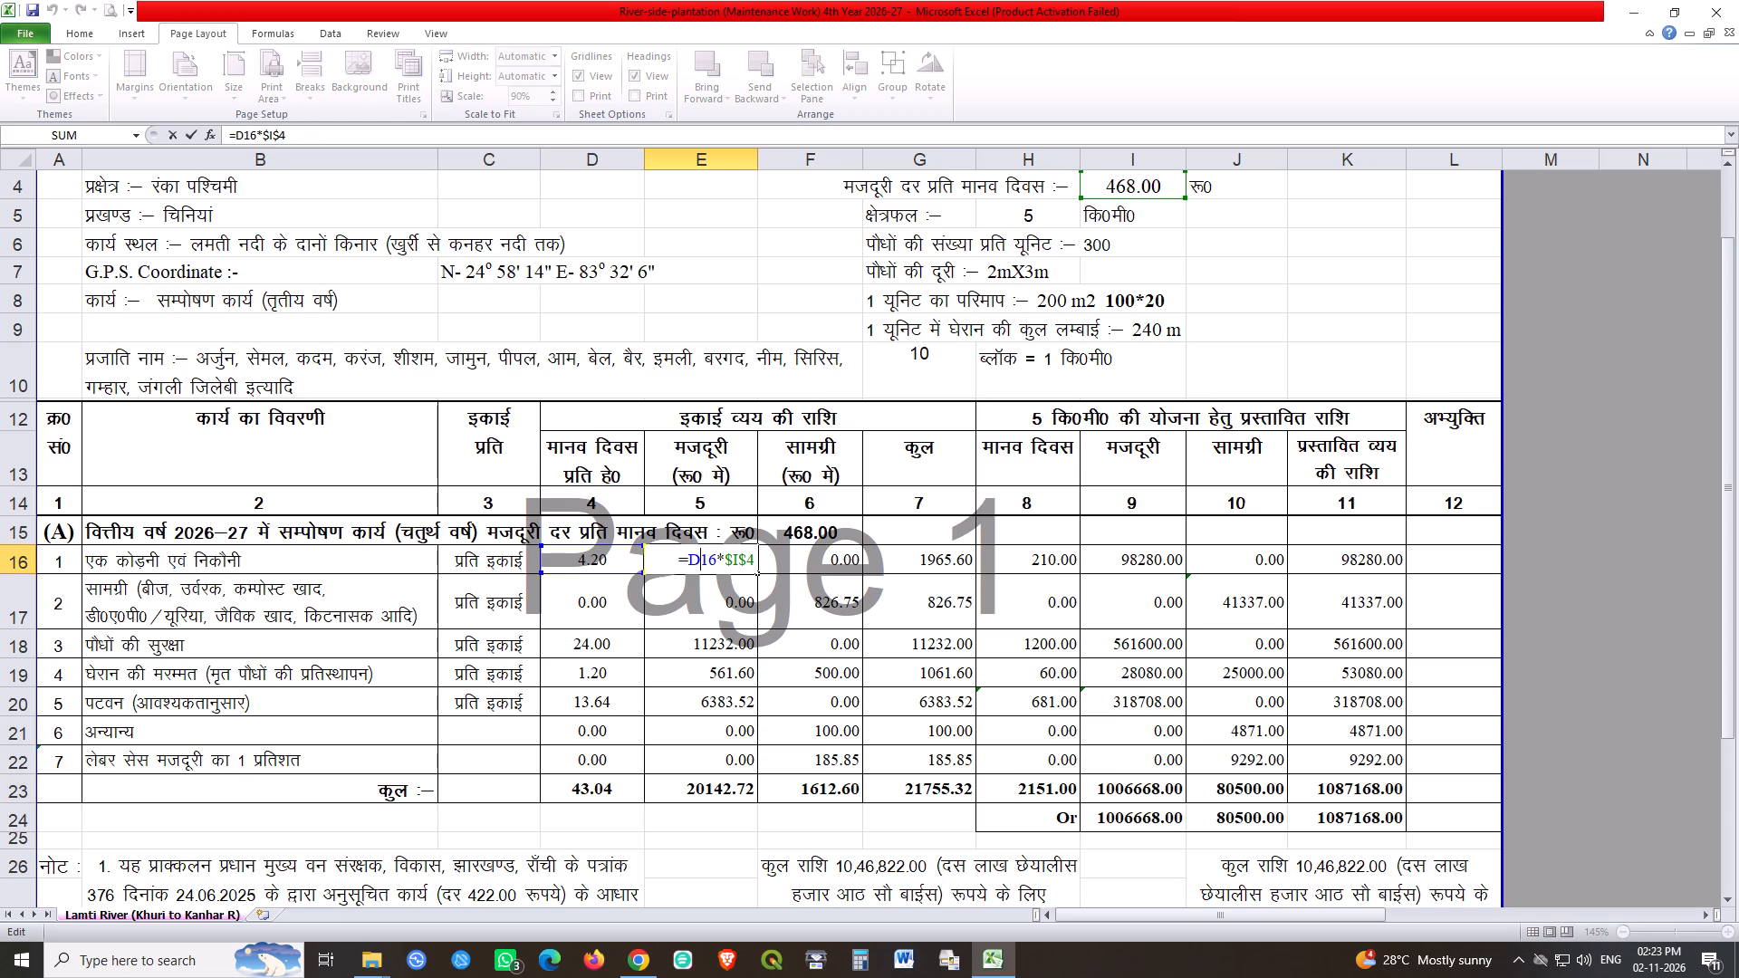
key("Return")
left_click(697, 560)
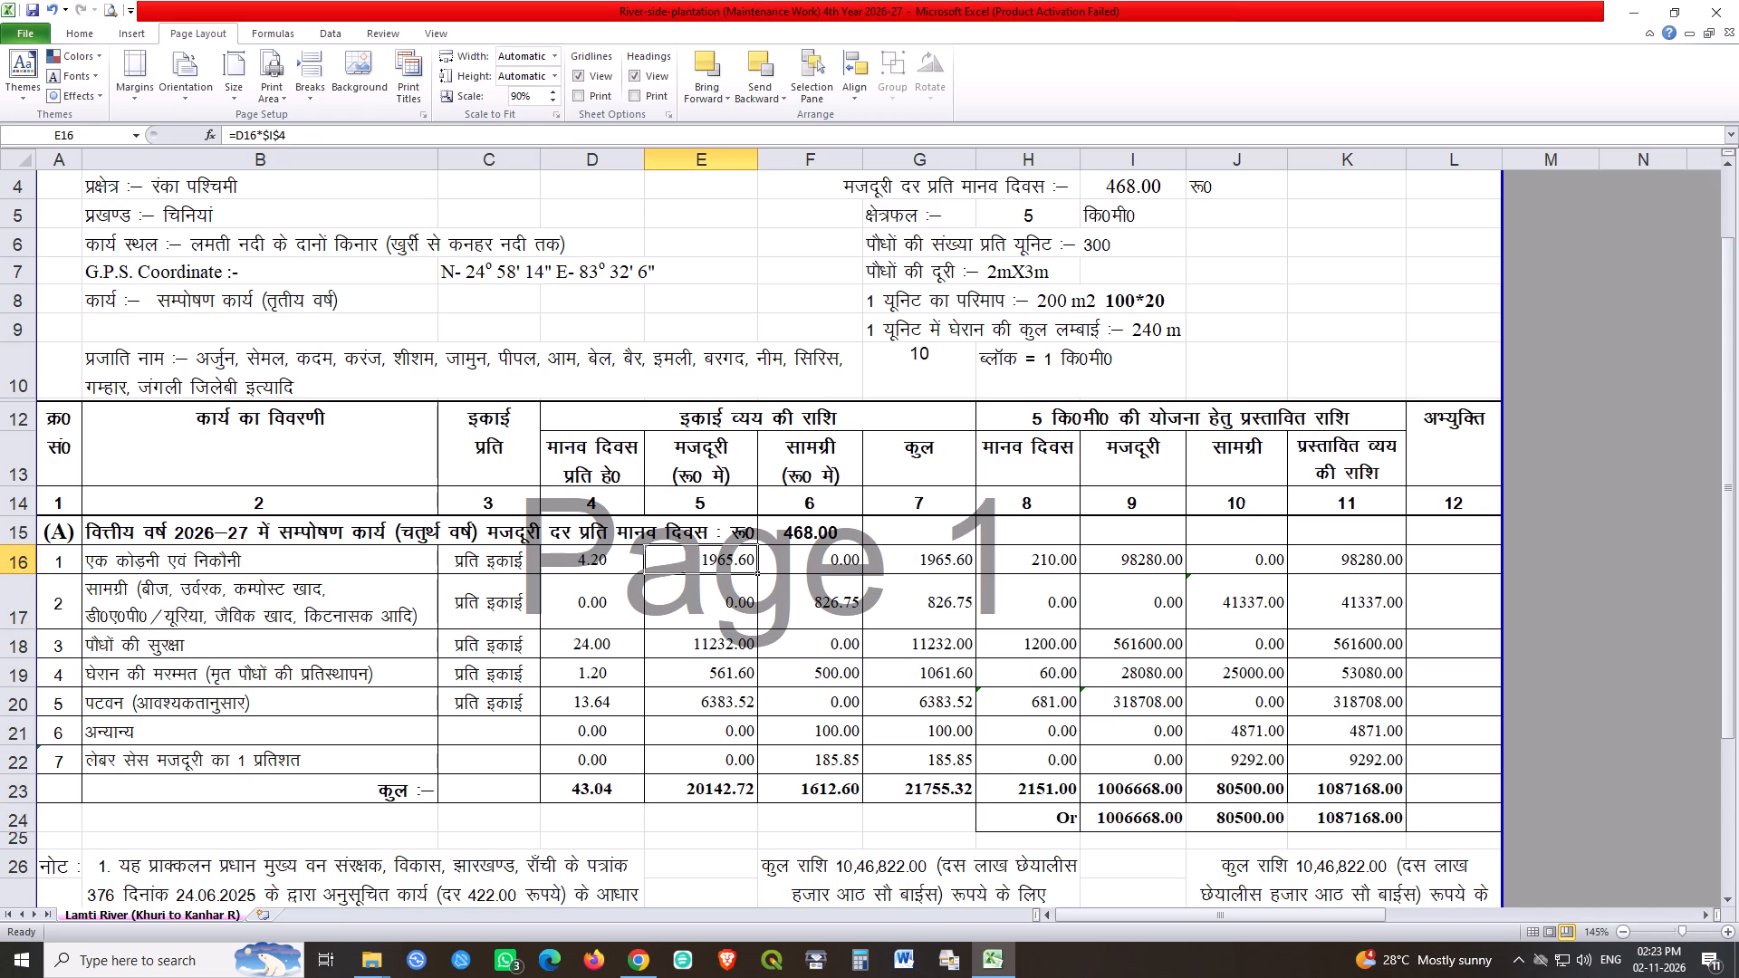
left_click_drag(758, 573, 758, 766)
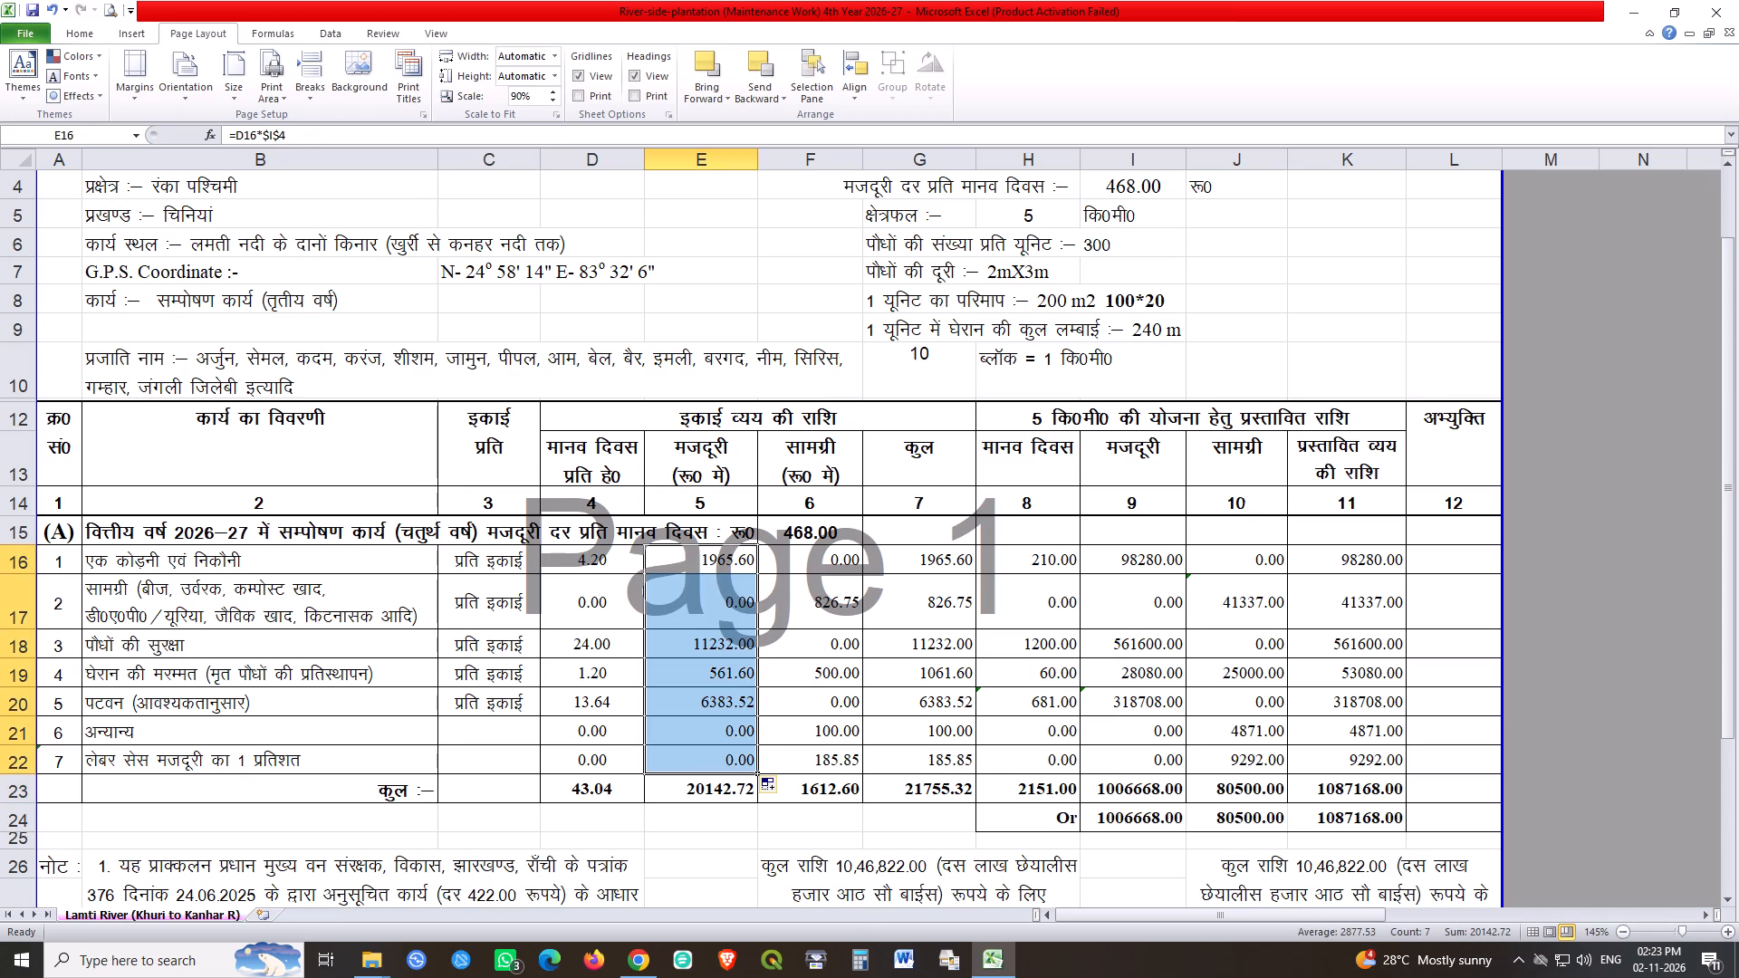
left_click(729, 761)
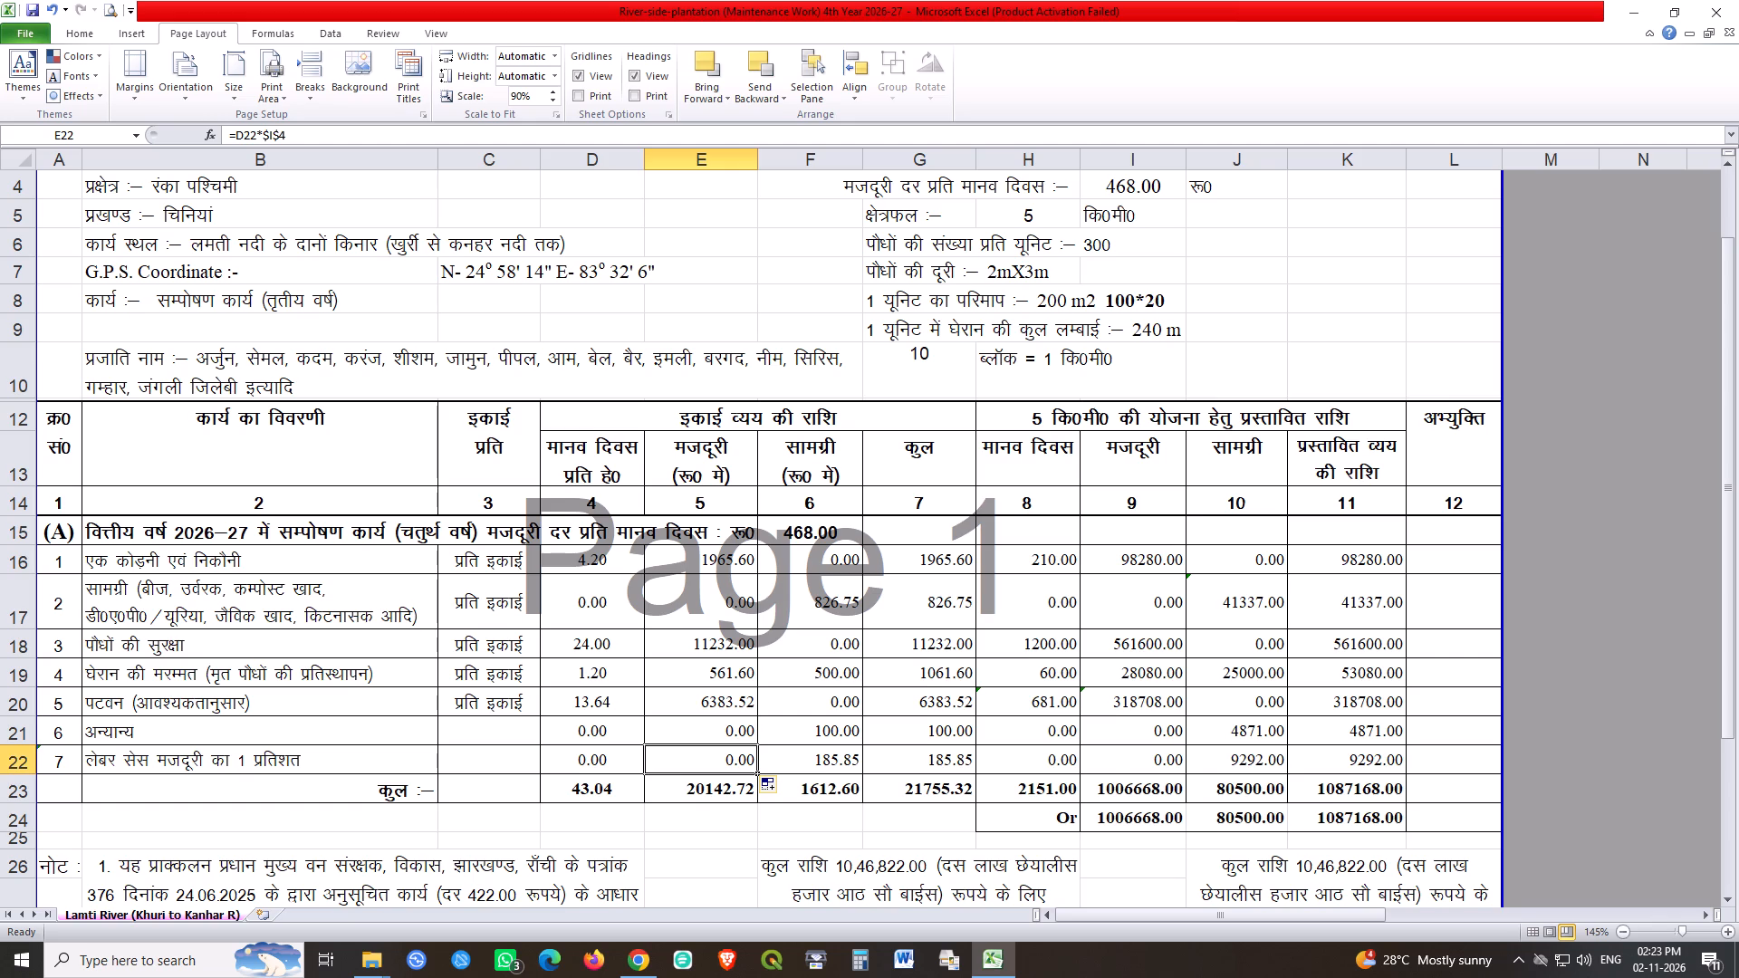
Set the unit material cost of item 2 (seed, fertiliser and compost) in F17 to 256.13.
left_click(831, 599)
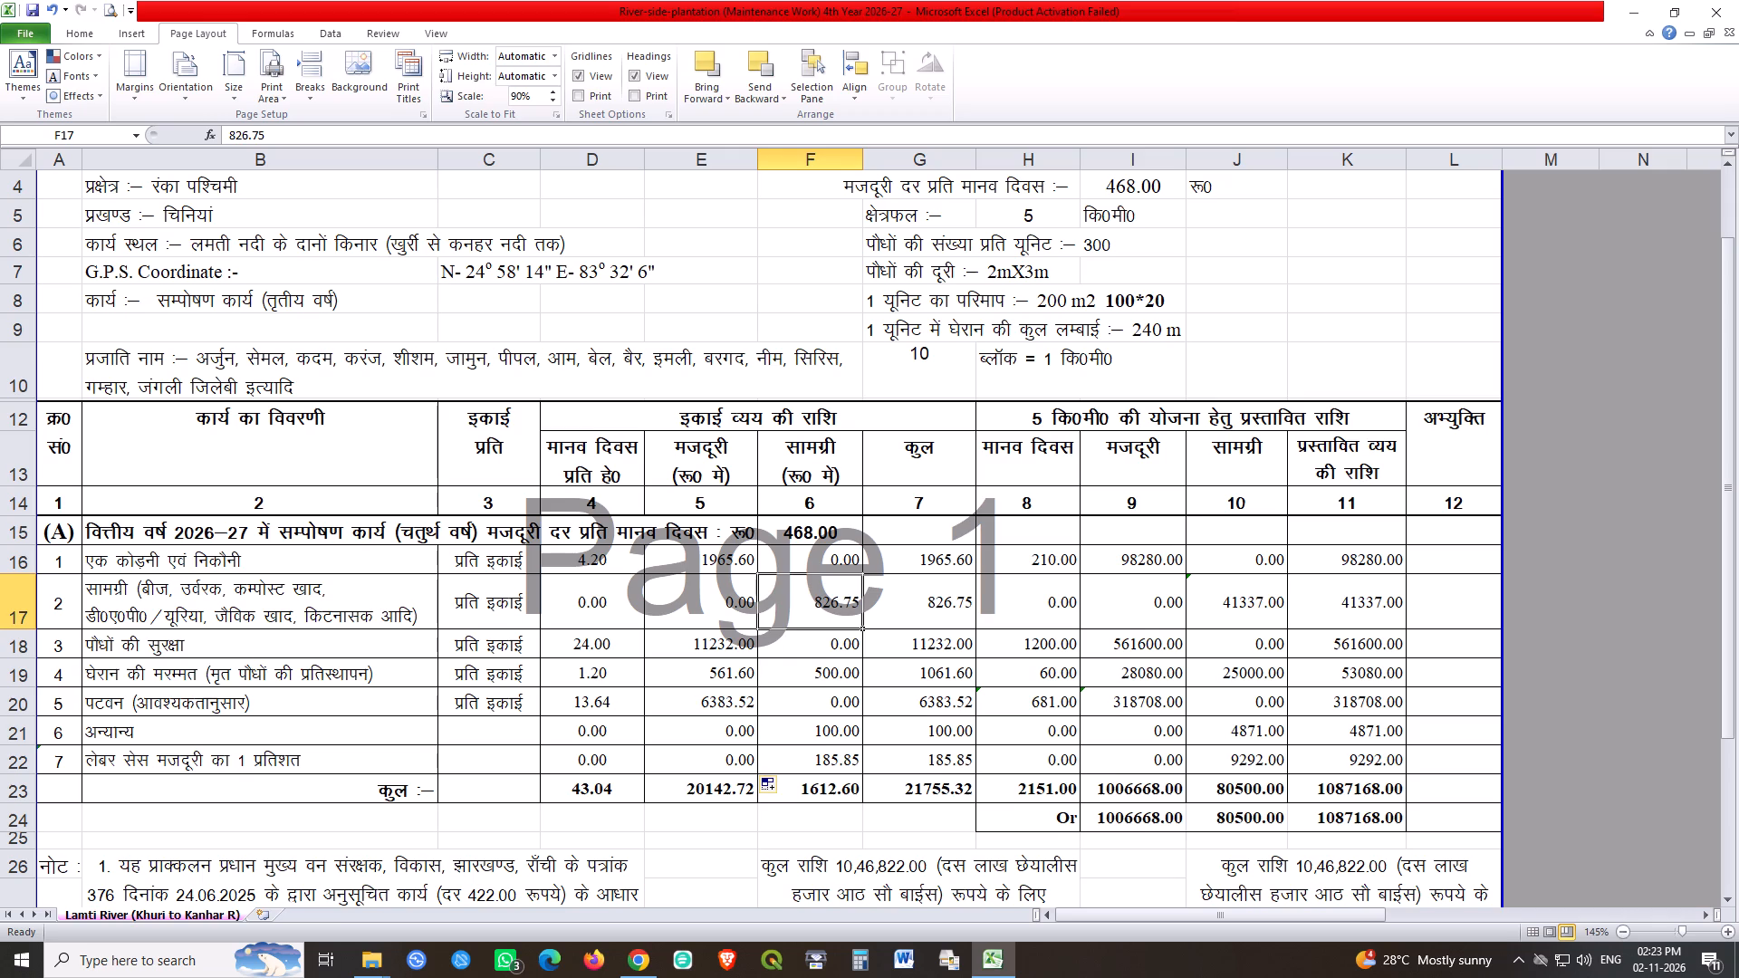
type("256.13")
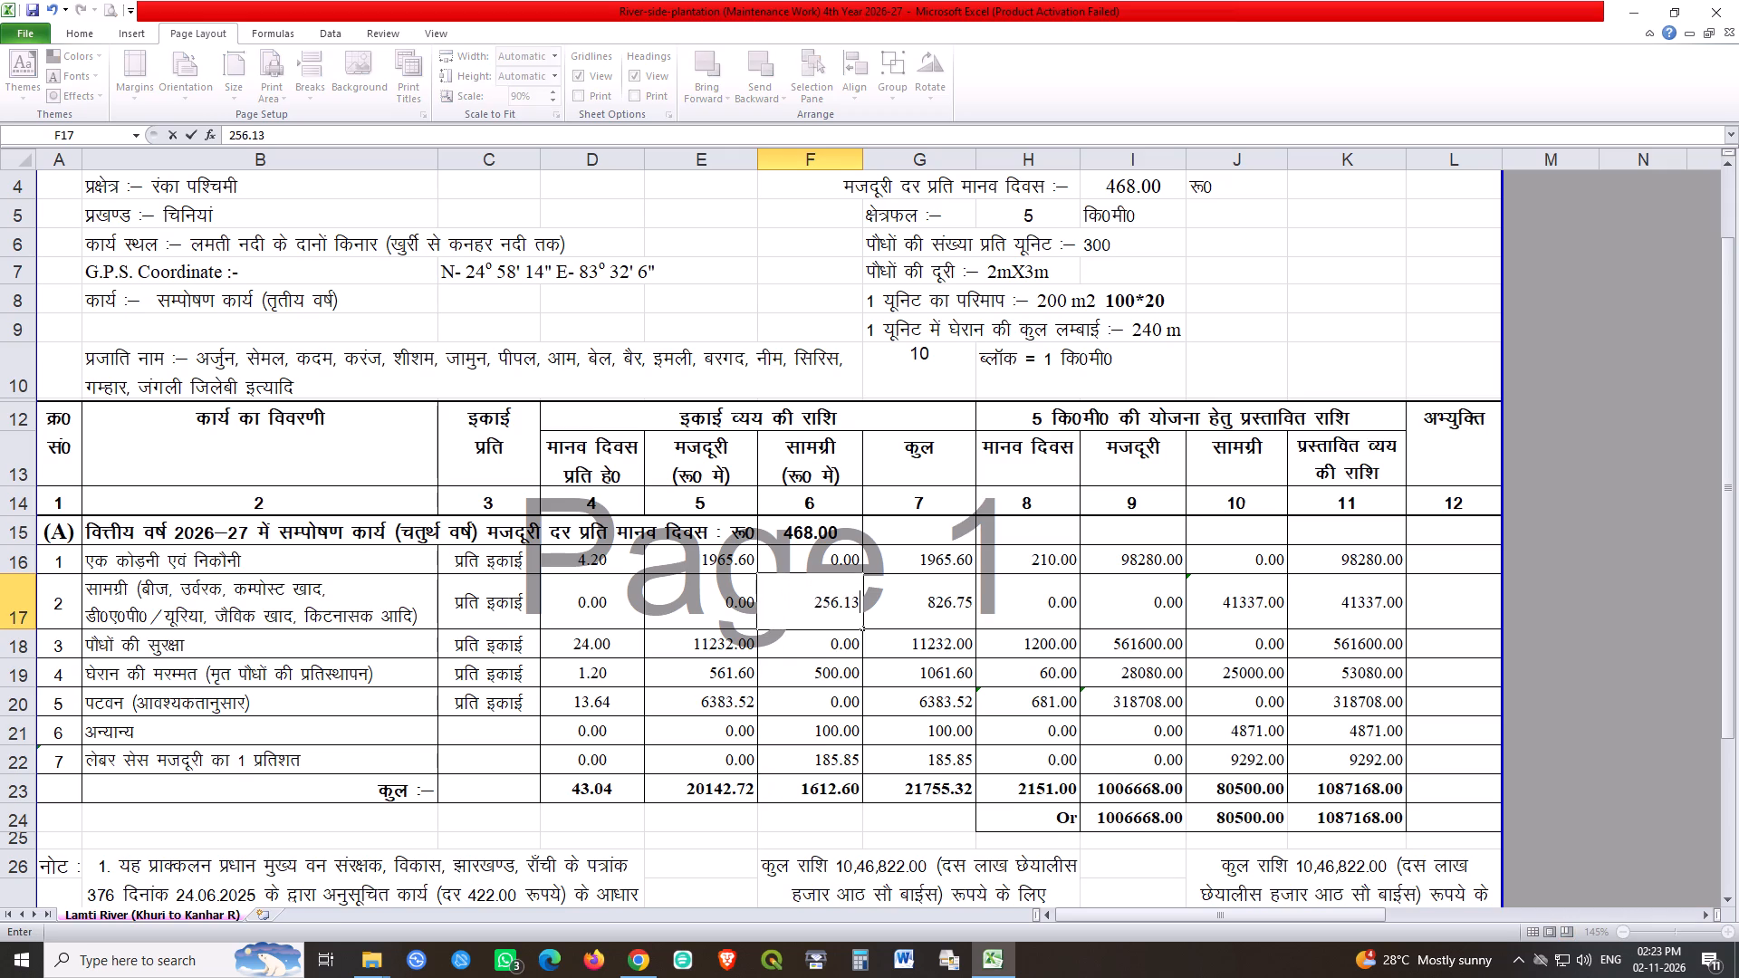
key("Return")
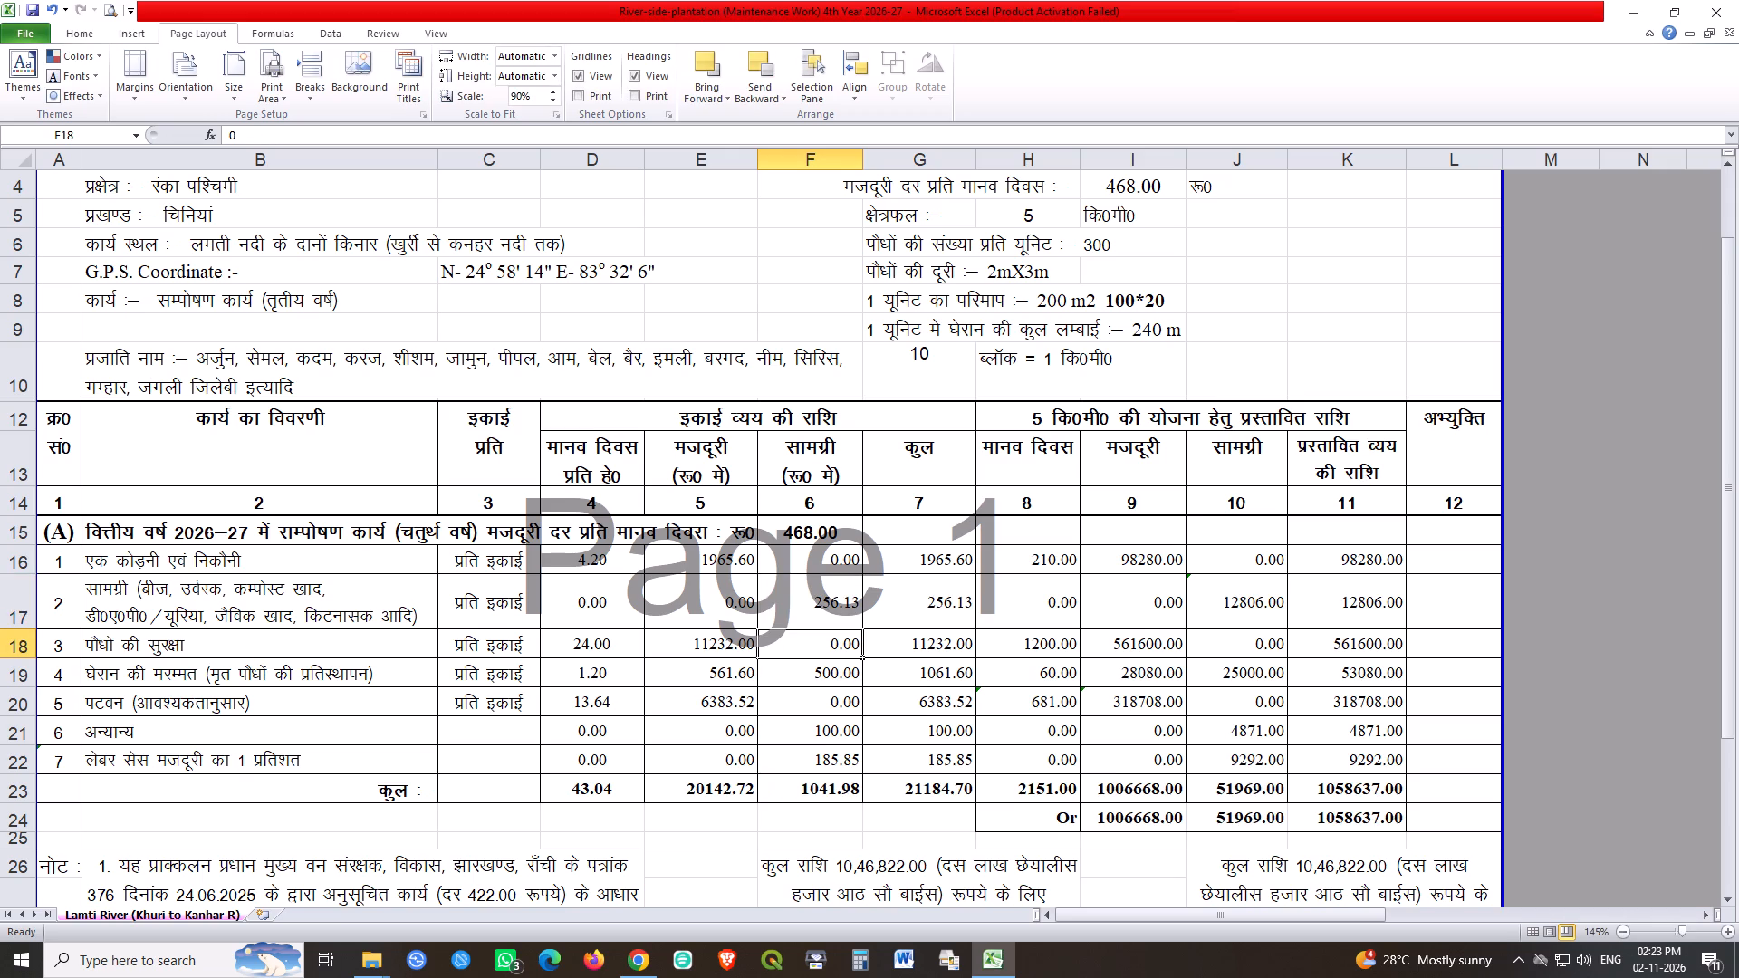
Set the unit material cost of the labour cess item in F22 to 201.43.
key("Return")
key("Return")
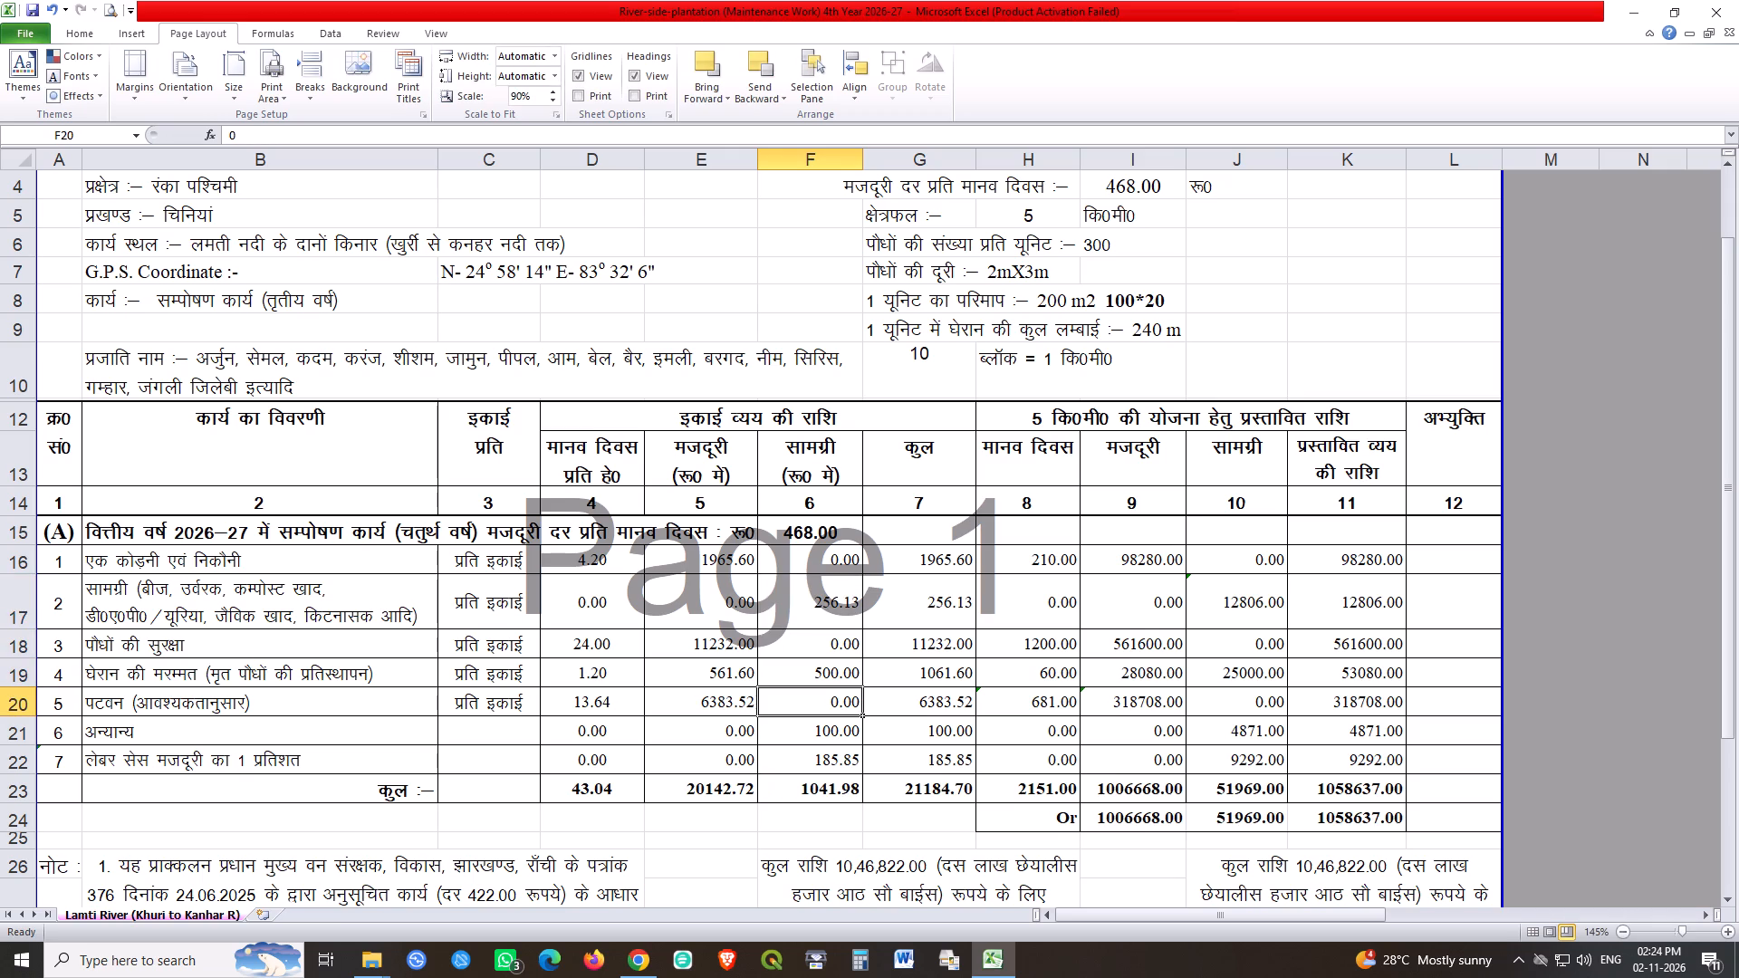
key("Return")
key("Return")
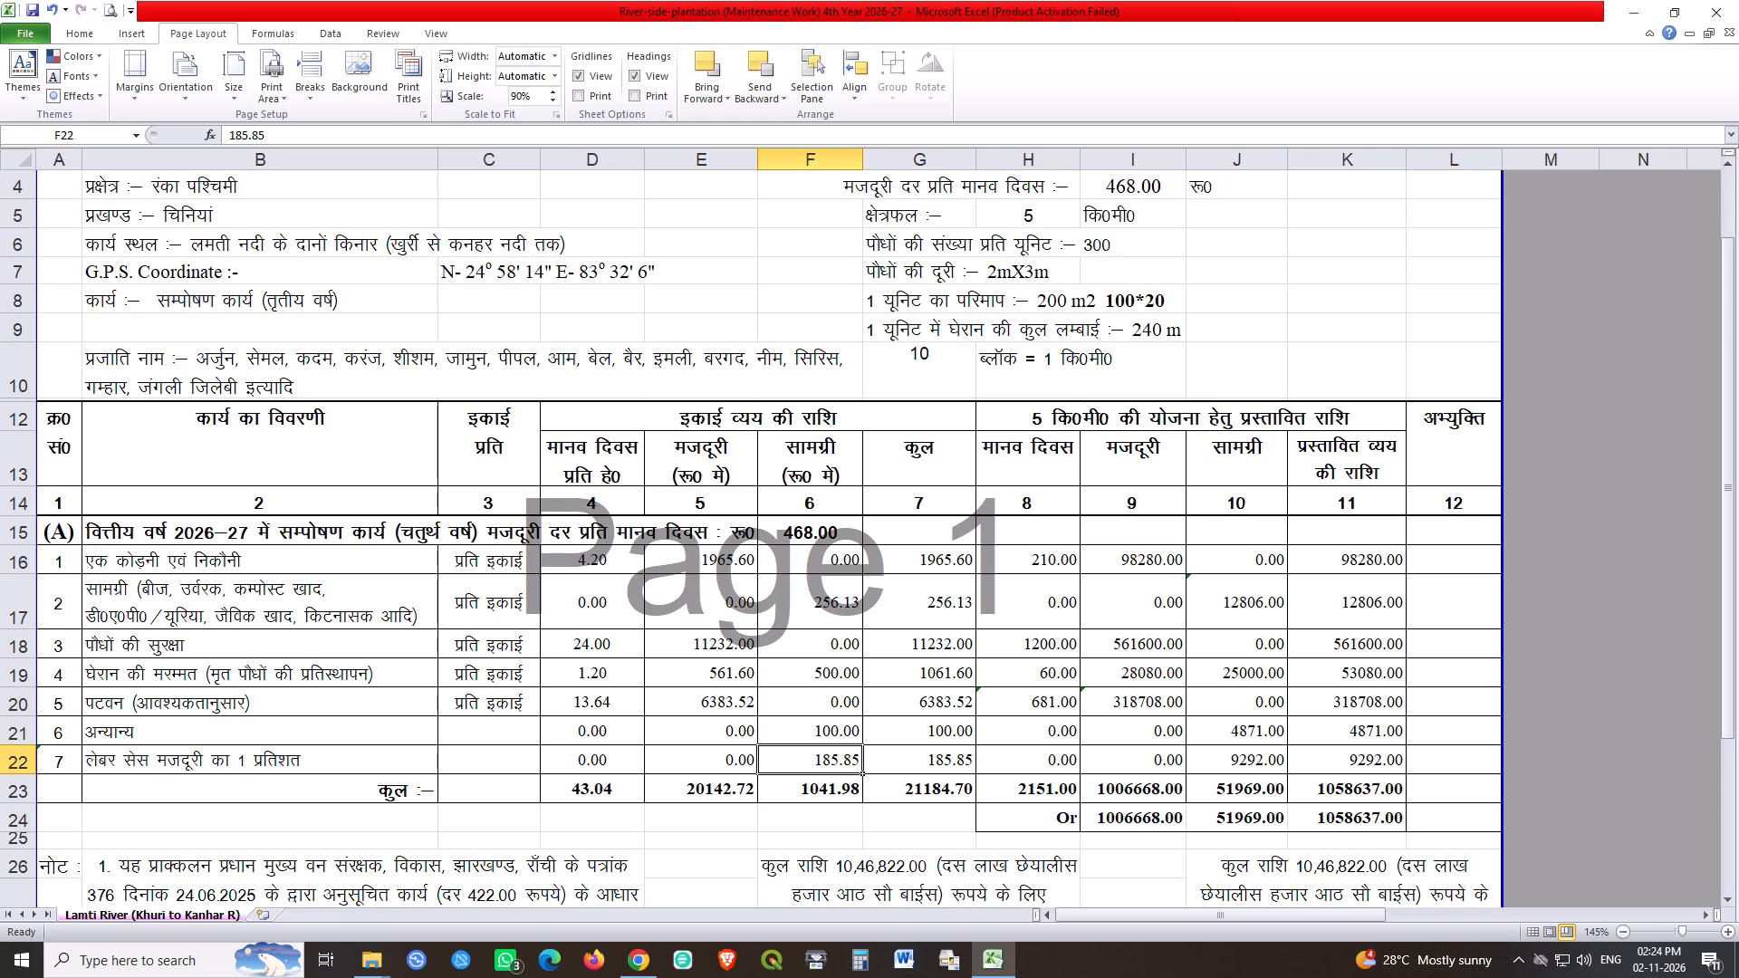
type("201.43")
key("Return")
key("Right")
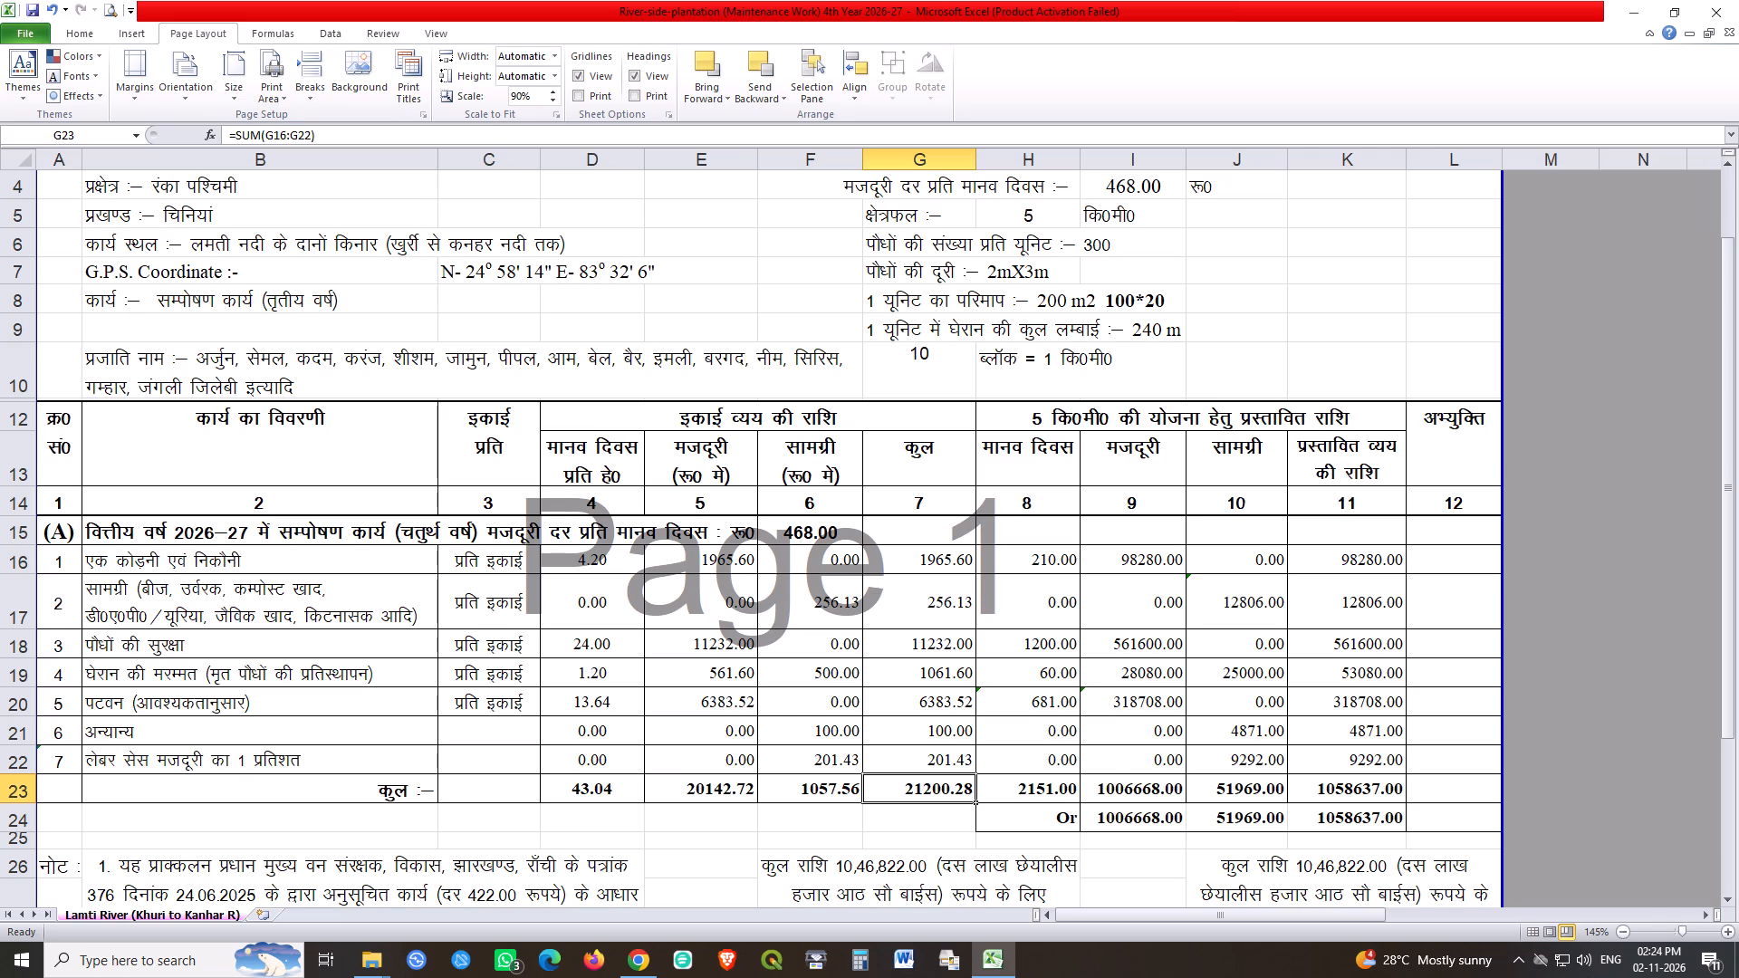
Fill the proposed man-day formula =D16*$H$5*$G$10 from H16 down through the labour cess row, H22.
double_click(1059, 557)
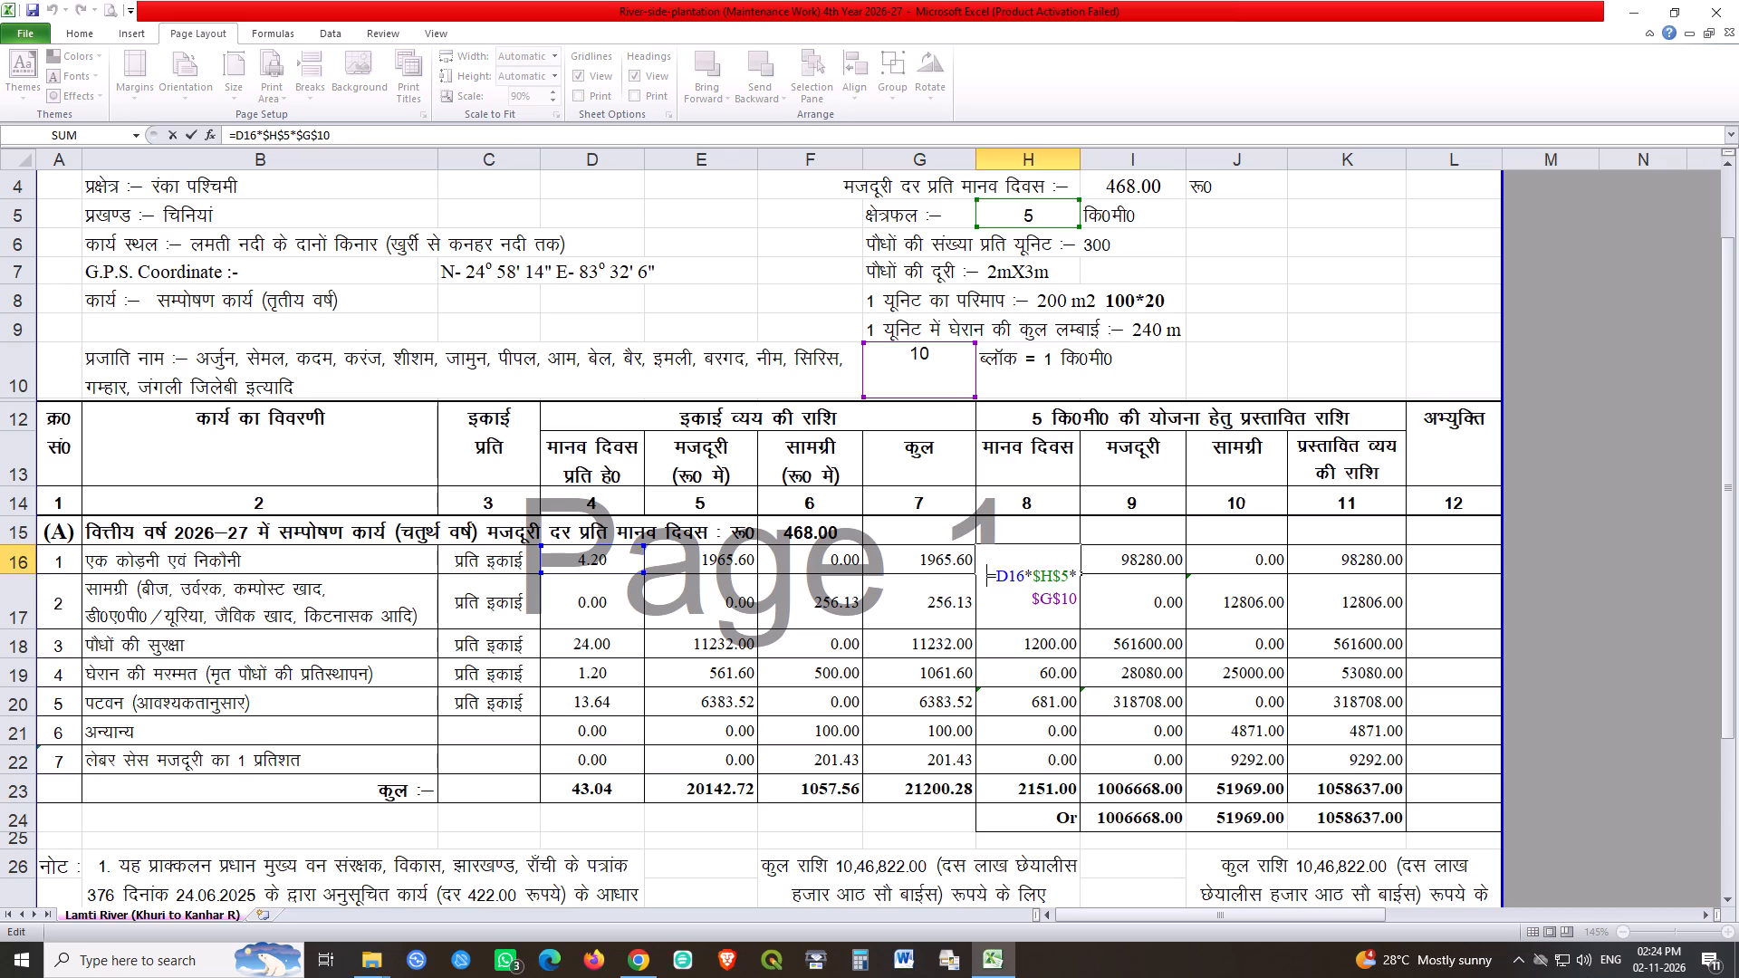
key("Return")
left_click(1056, 557)
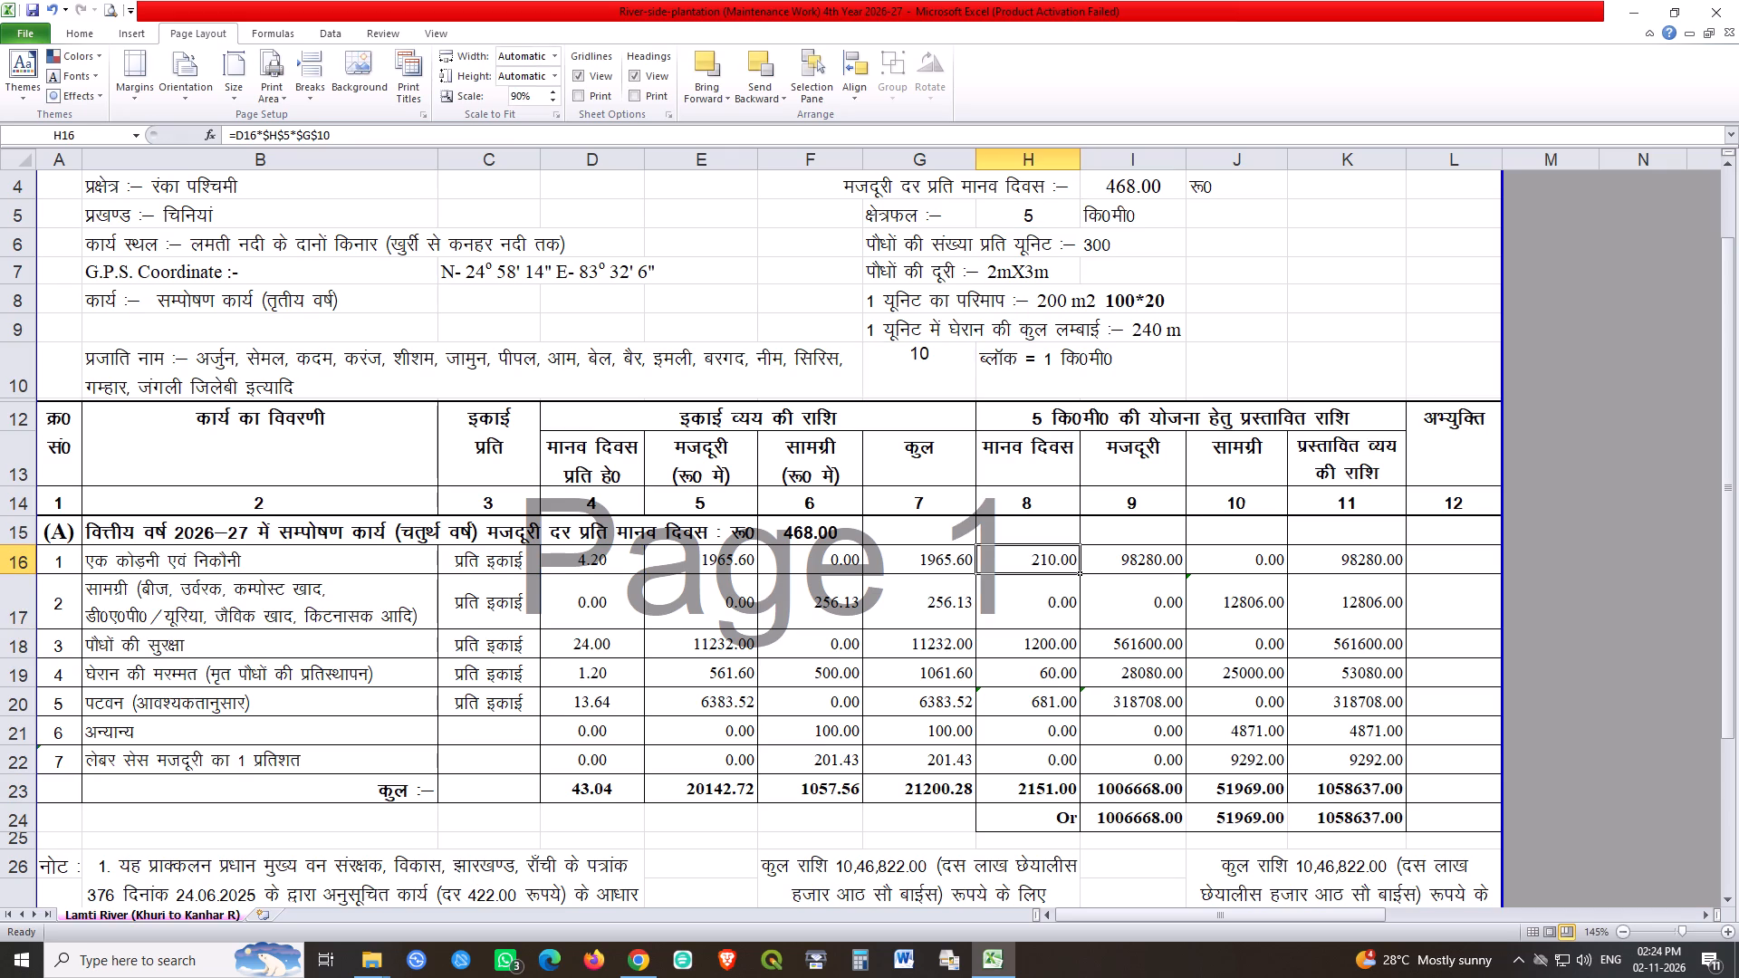
left_click_drag(1079, 573, 1059, 762)
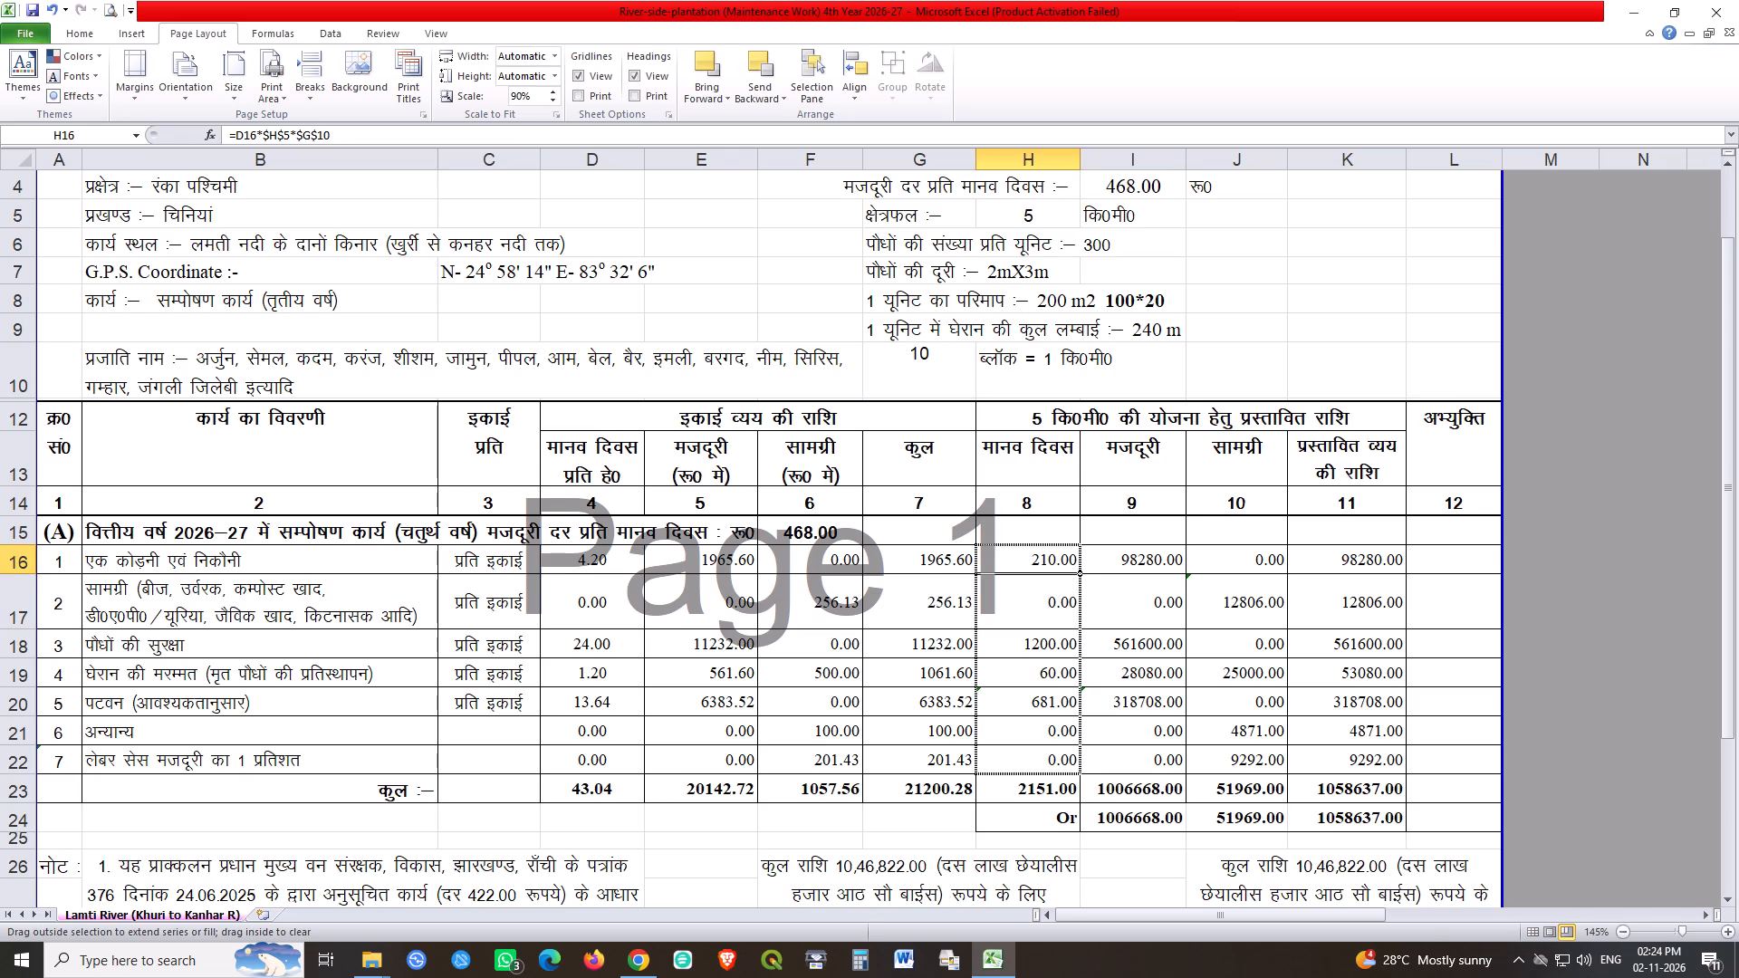
left_click_drag(1059, 762, 1059, 762)
left_click(1057, 694)
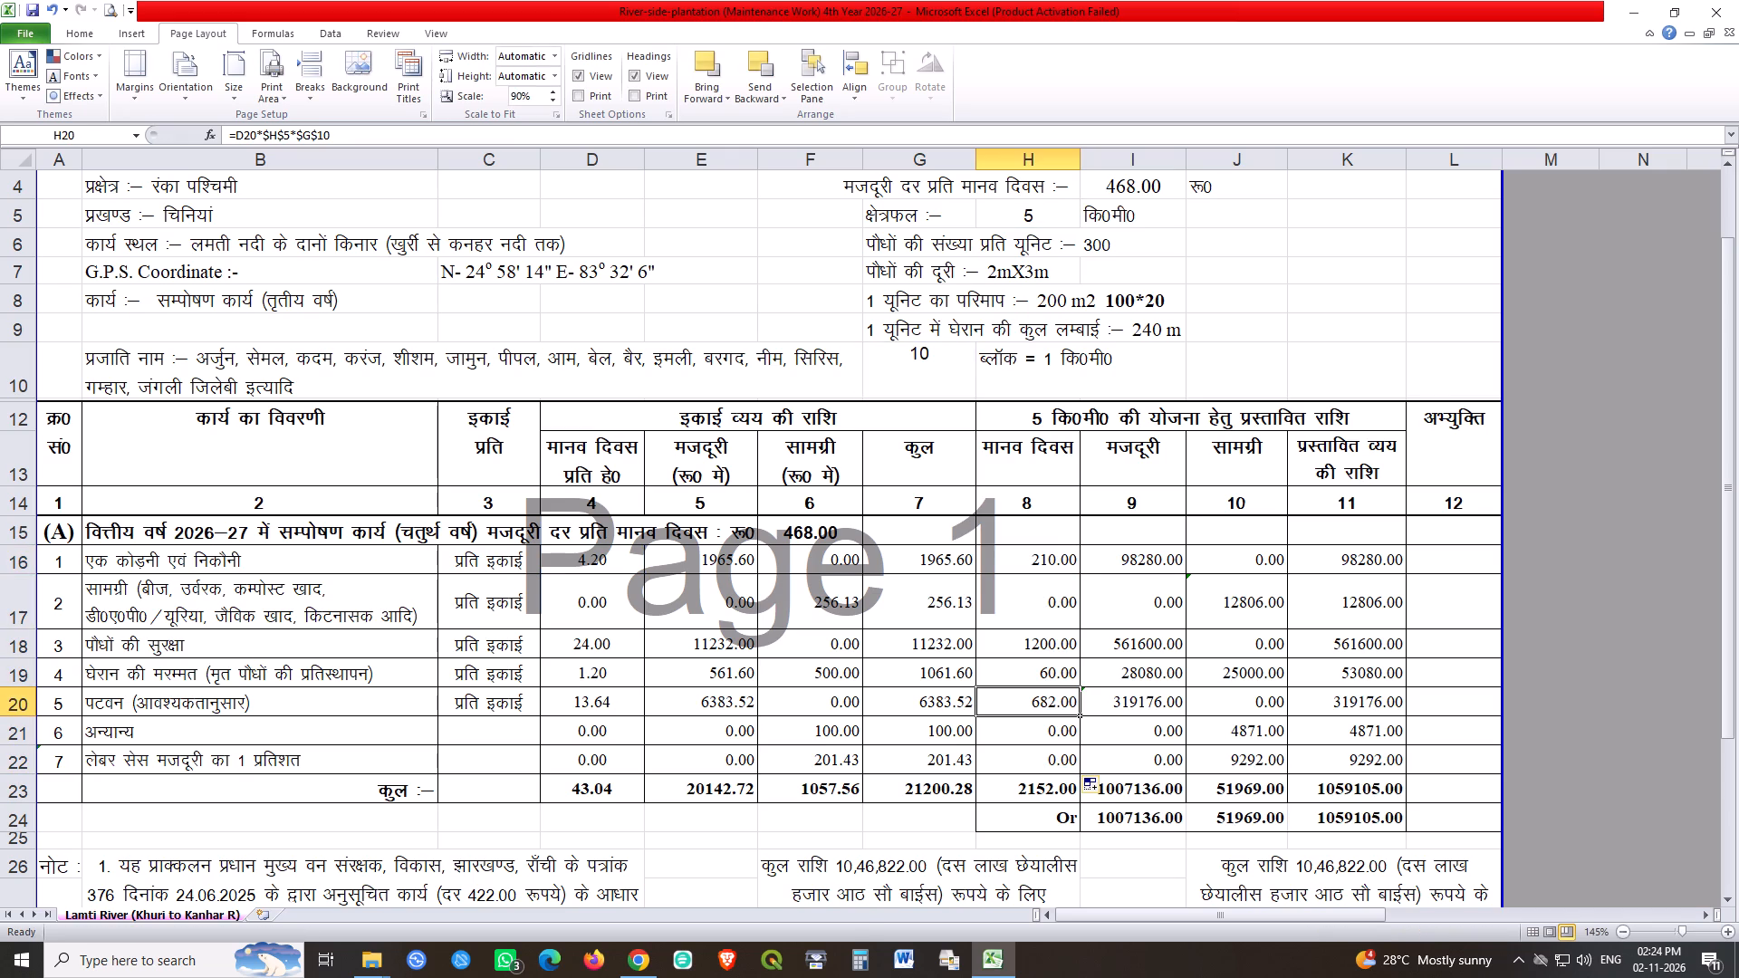
Fill the proposed wage formula =E16*$H$5*$G$10 from I16 down through the labour cess row, I22.
double_click(1169, 563)
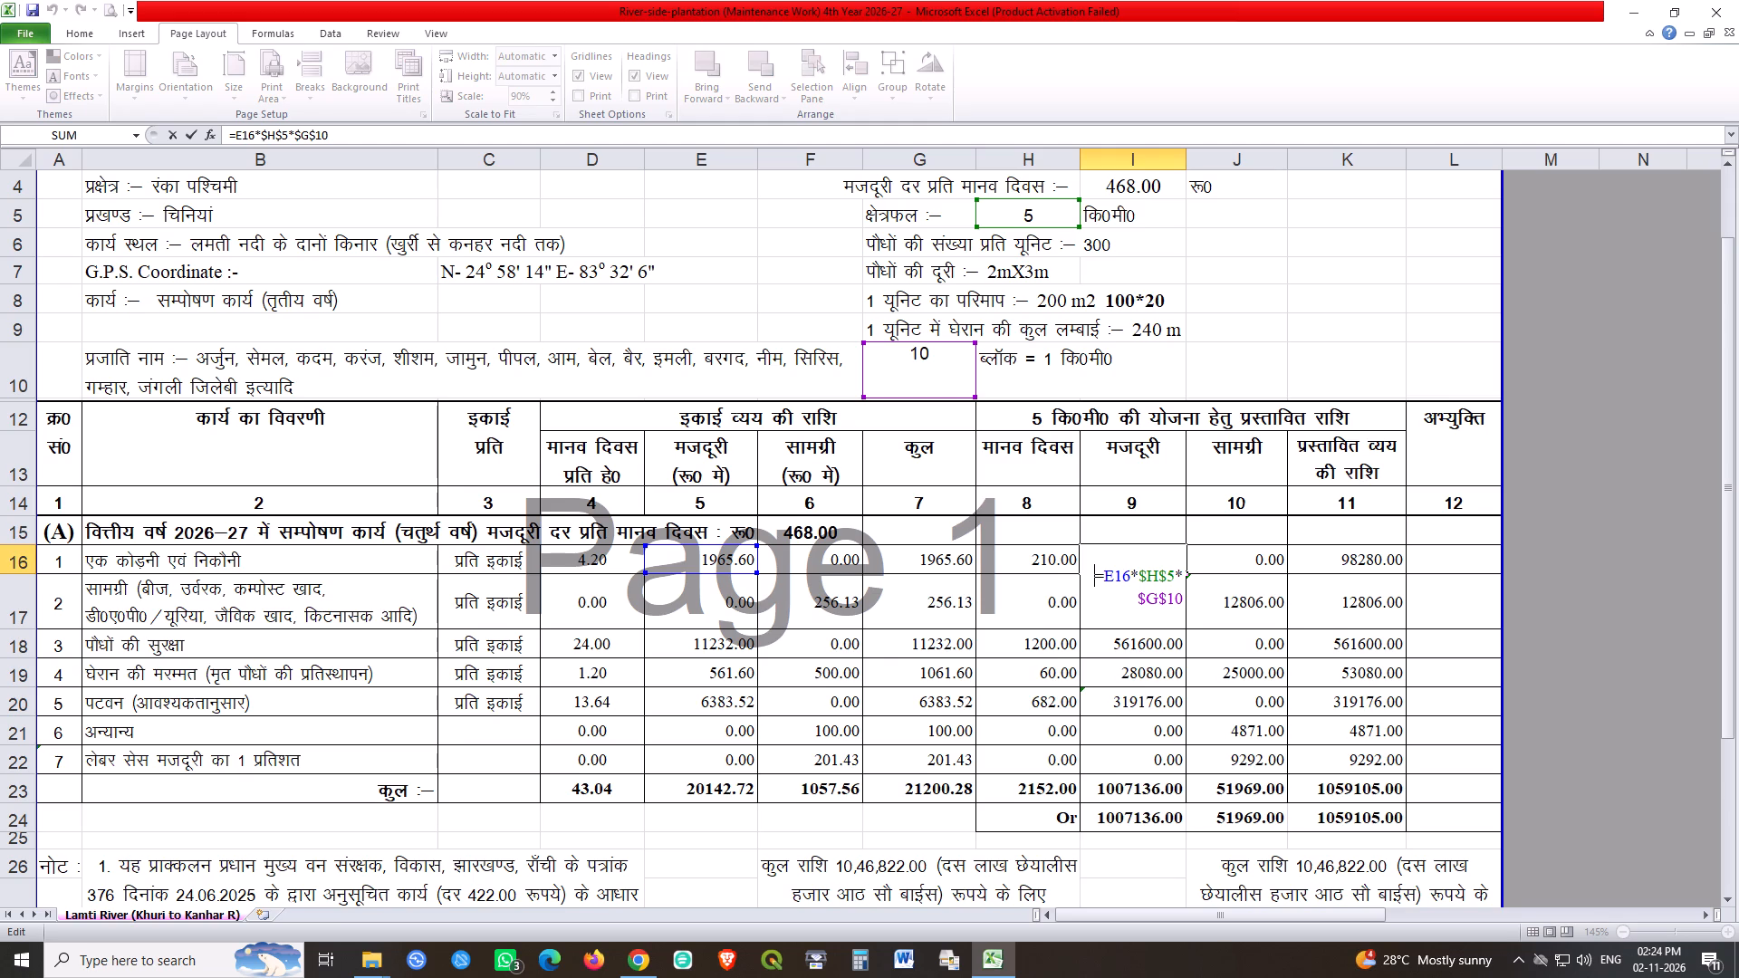
key("Return")
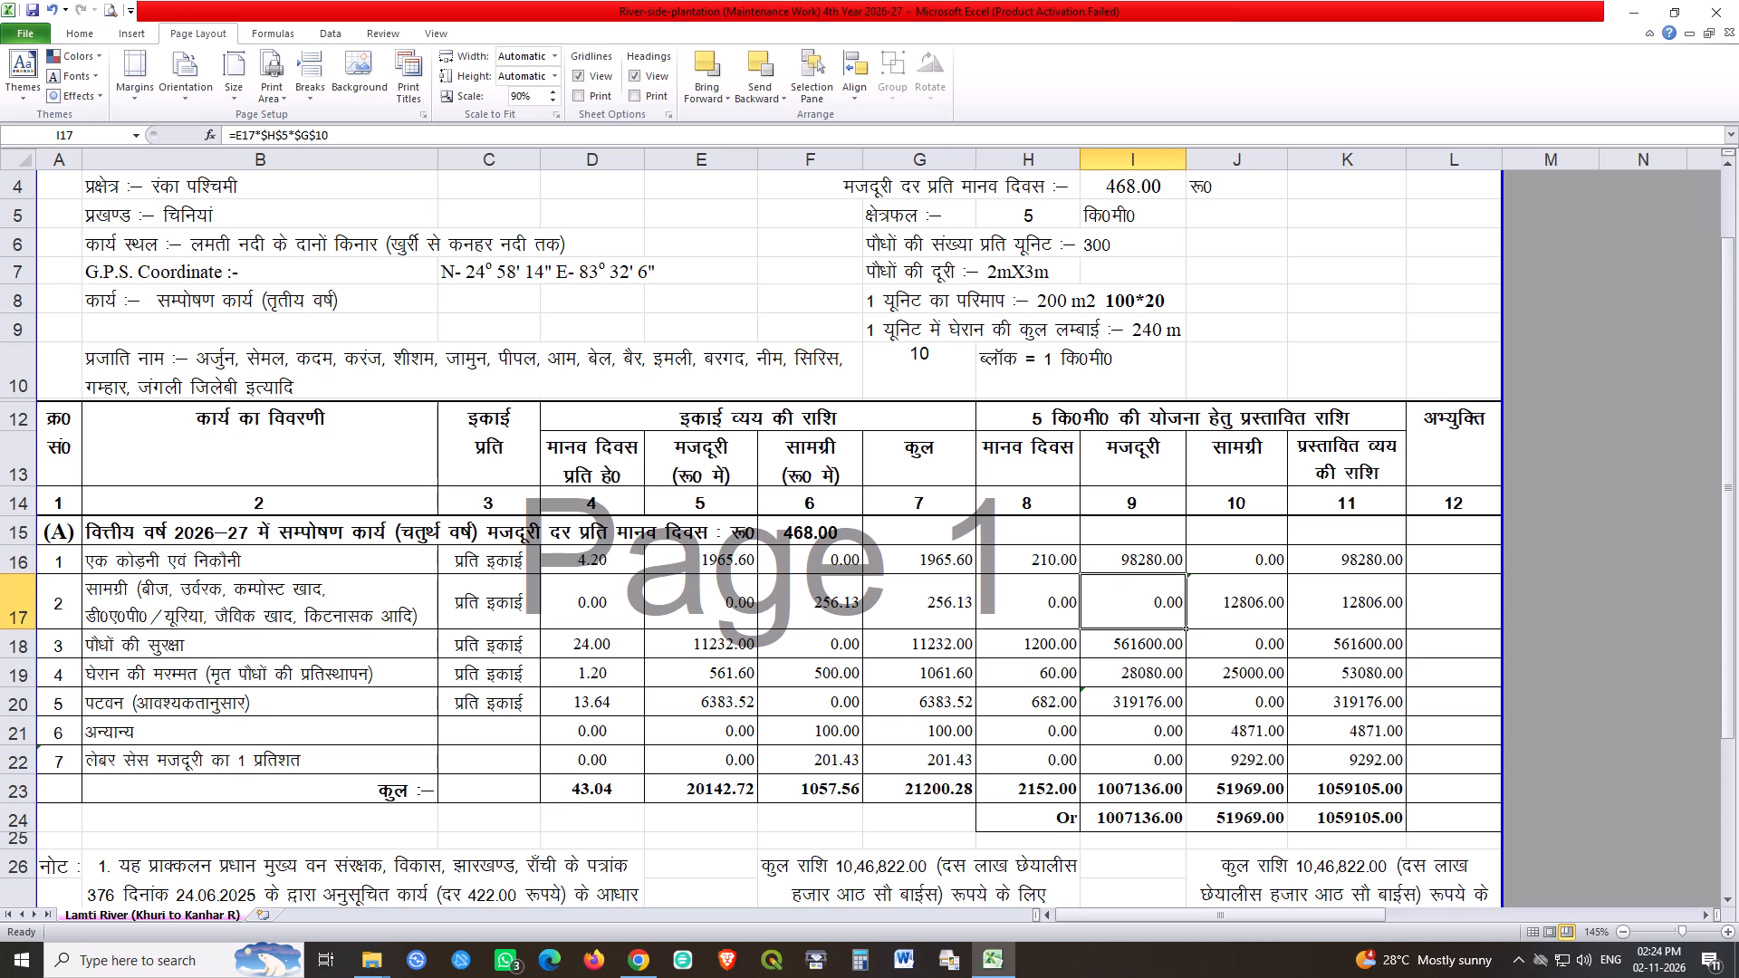
left_click(1169, 563)
double_click(1169, 563)
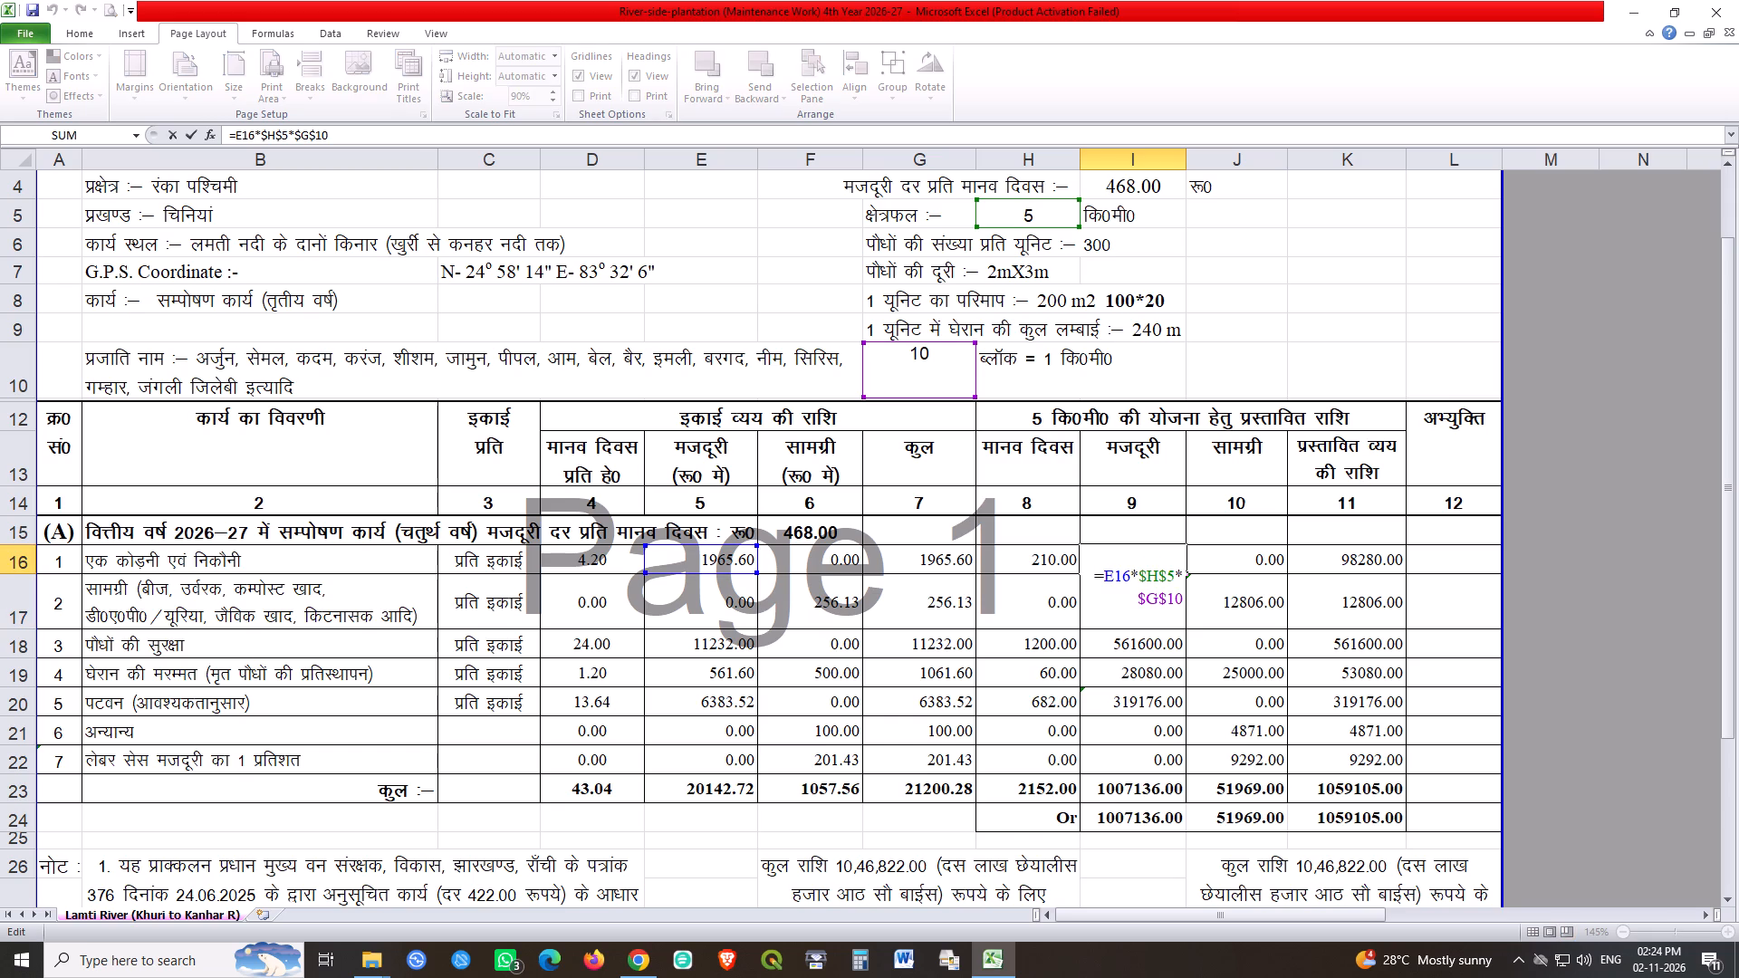
key("Return")
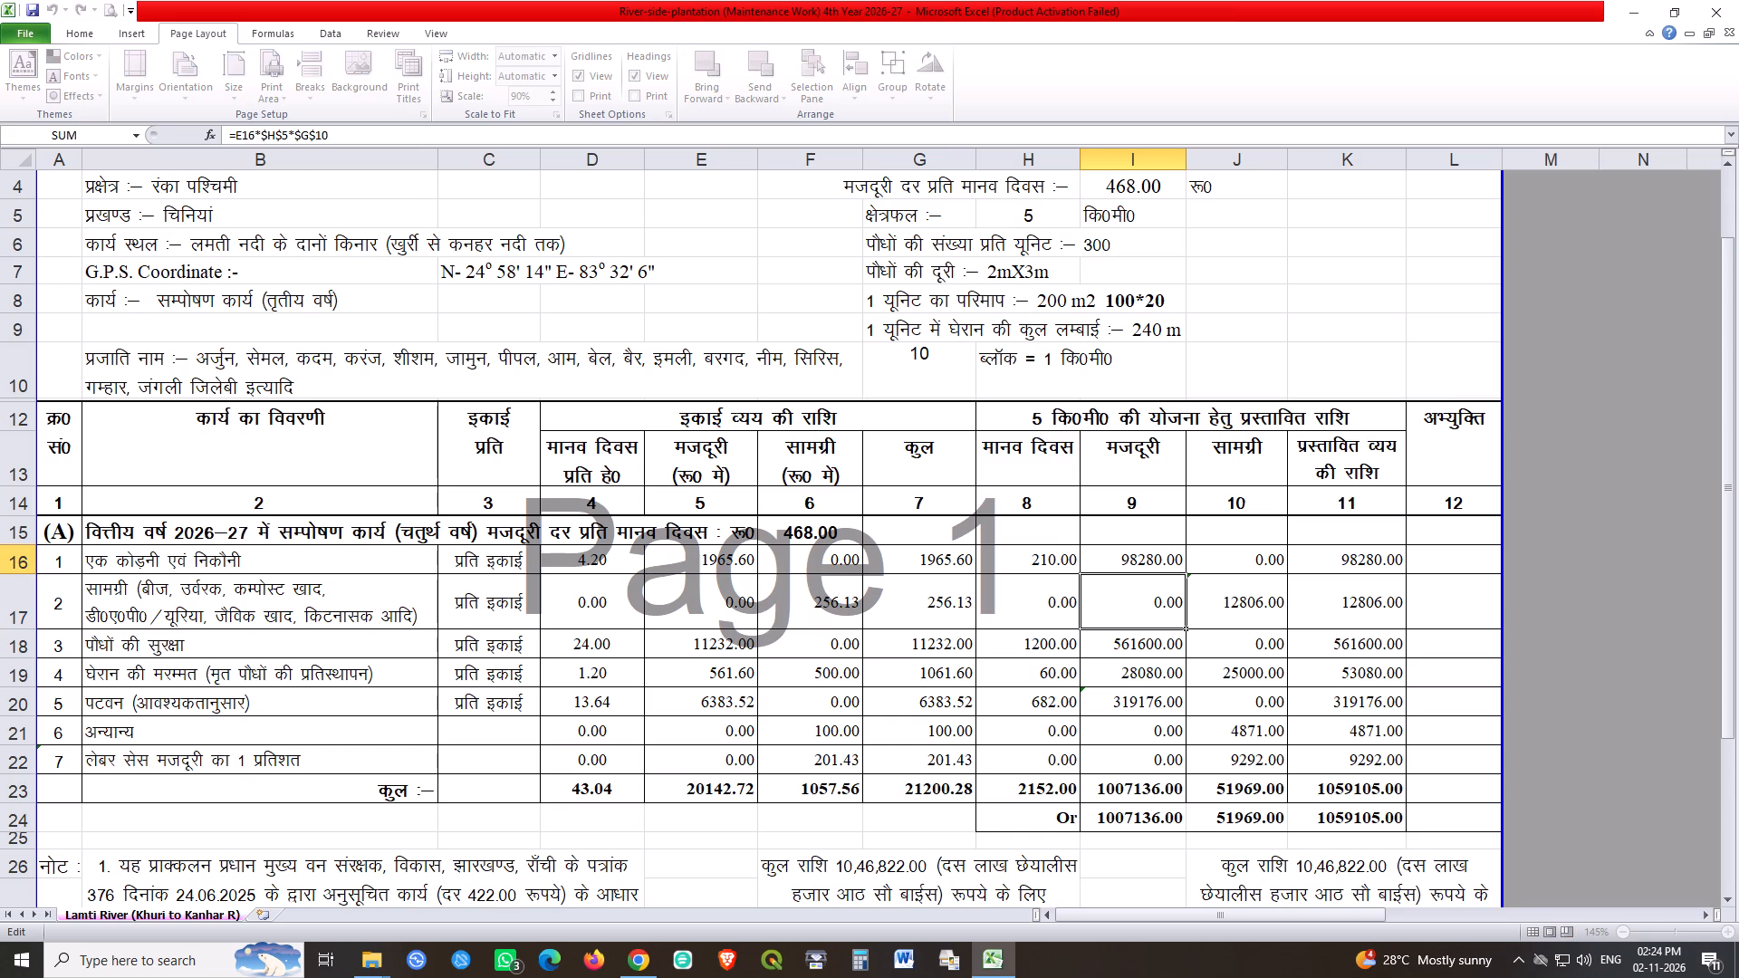
double_click(1159, 567)
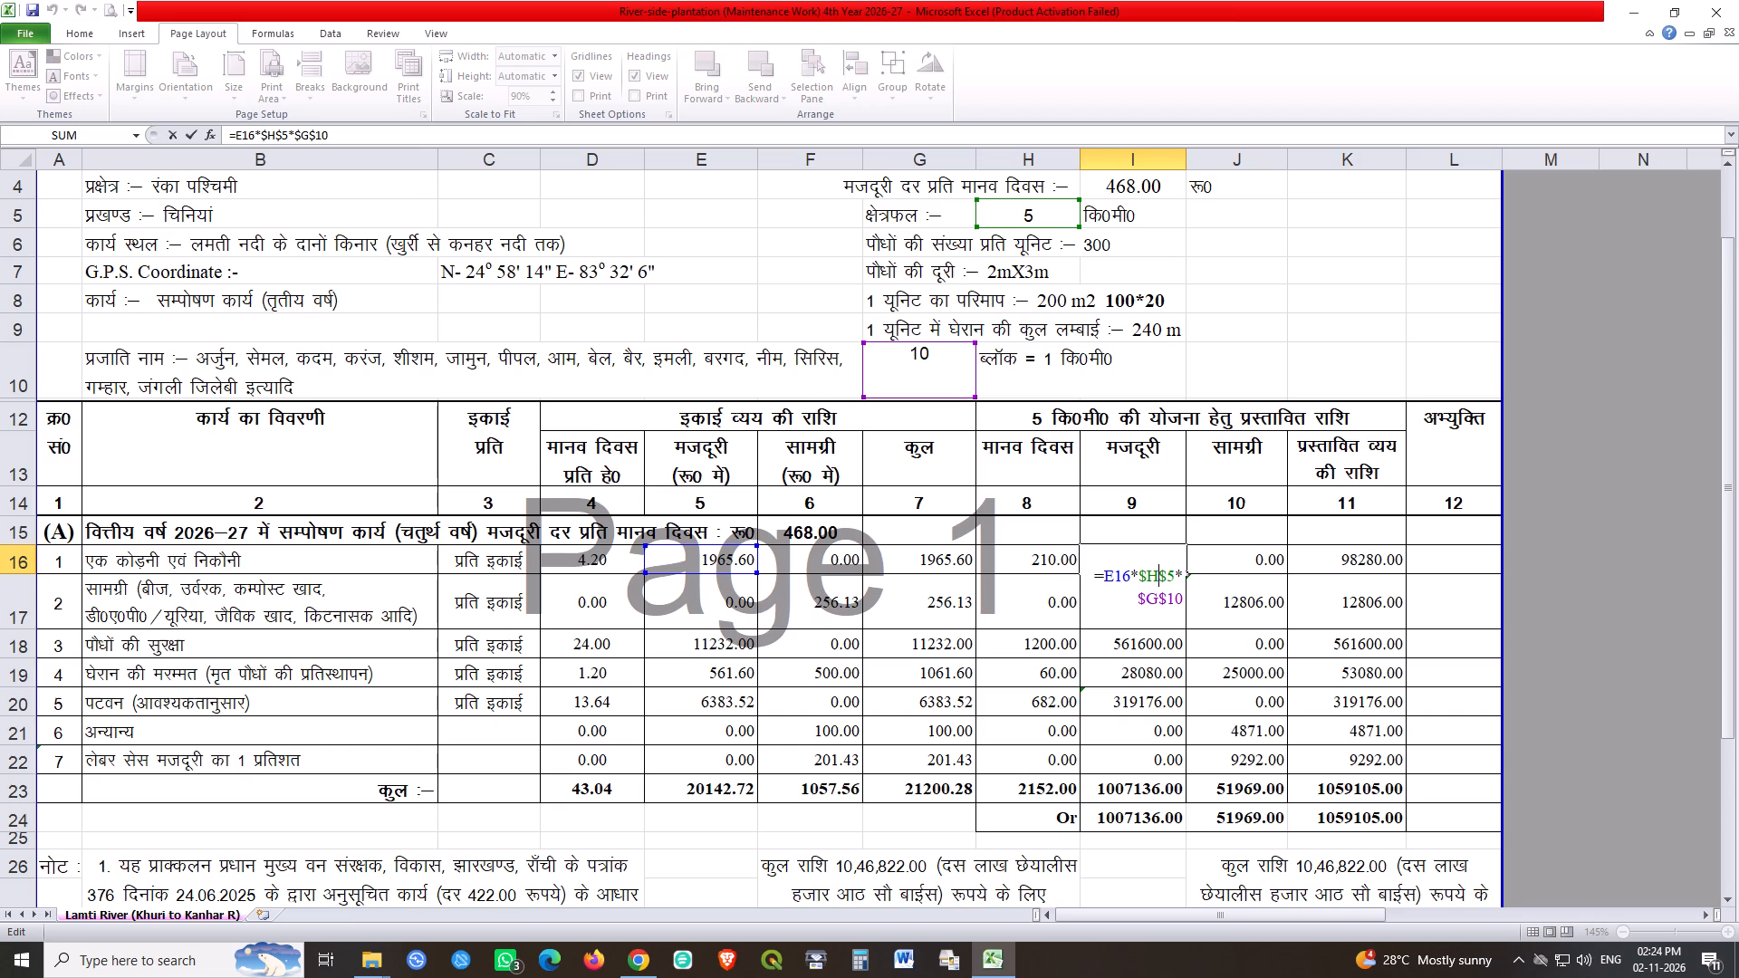
key("Return")
left_click(1159, 567)
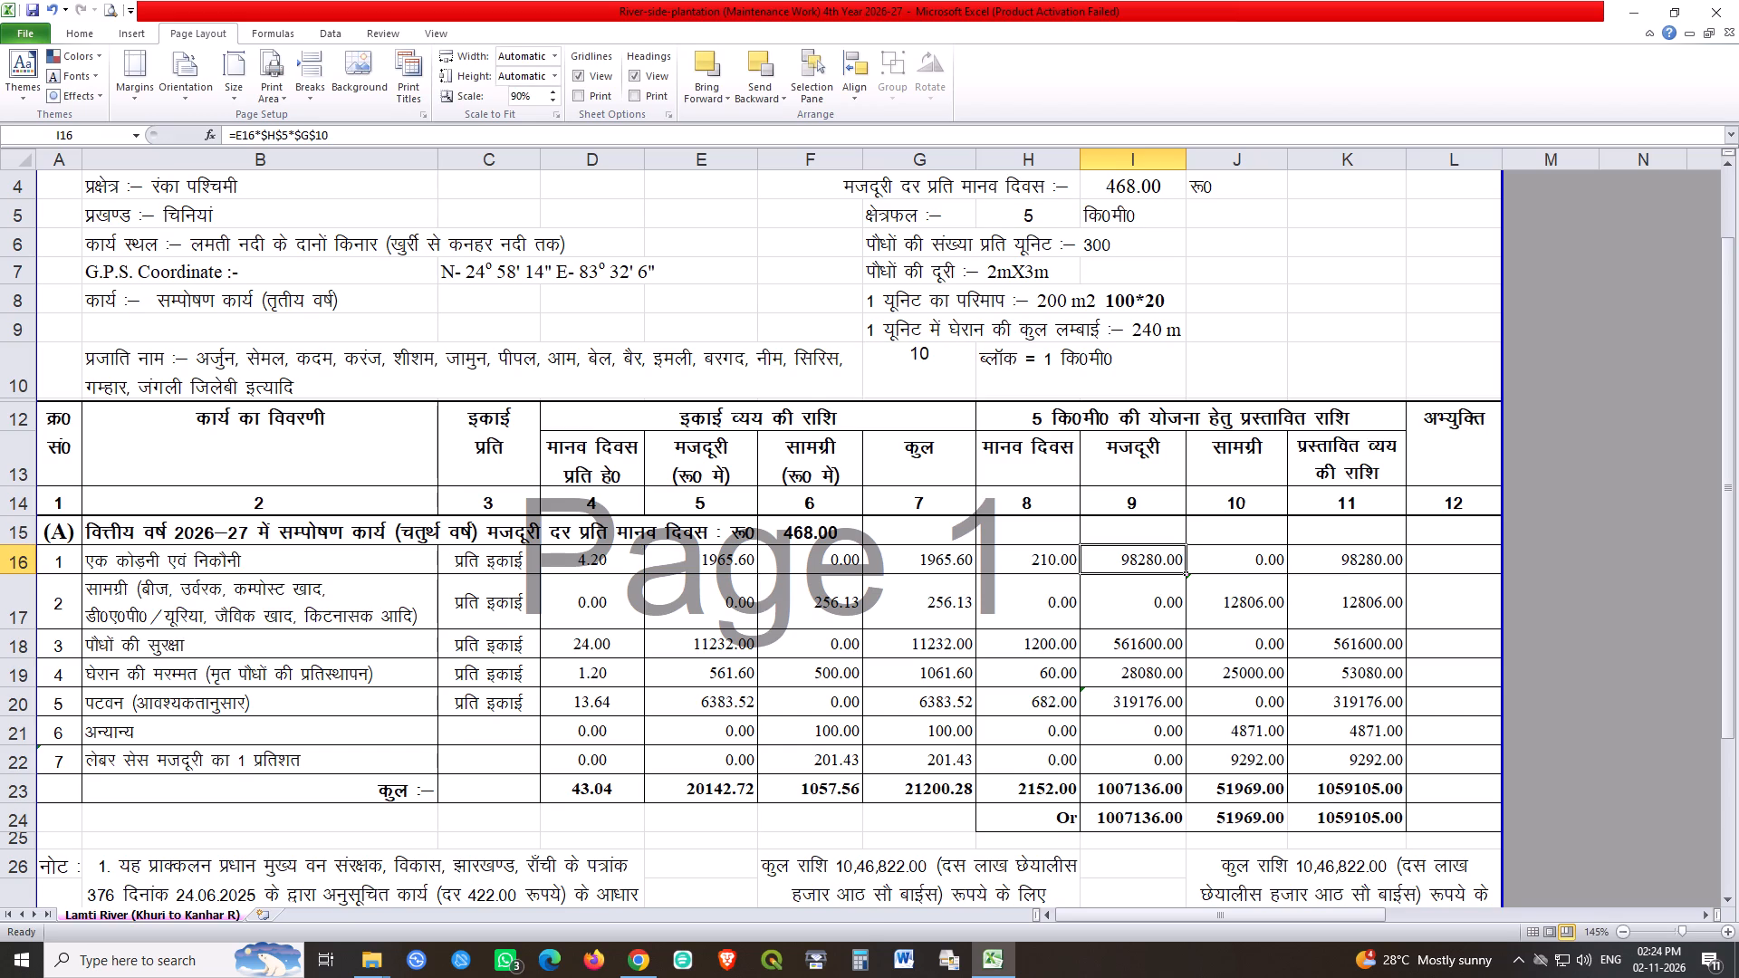
left_click_drag(1187, 573, 1183, 704)
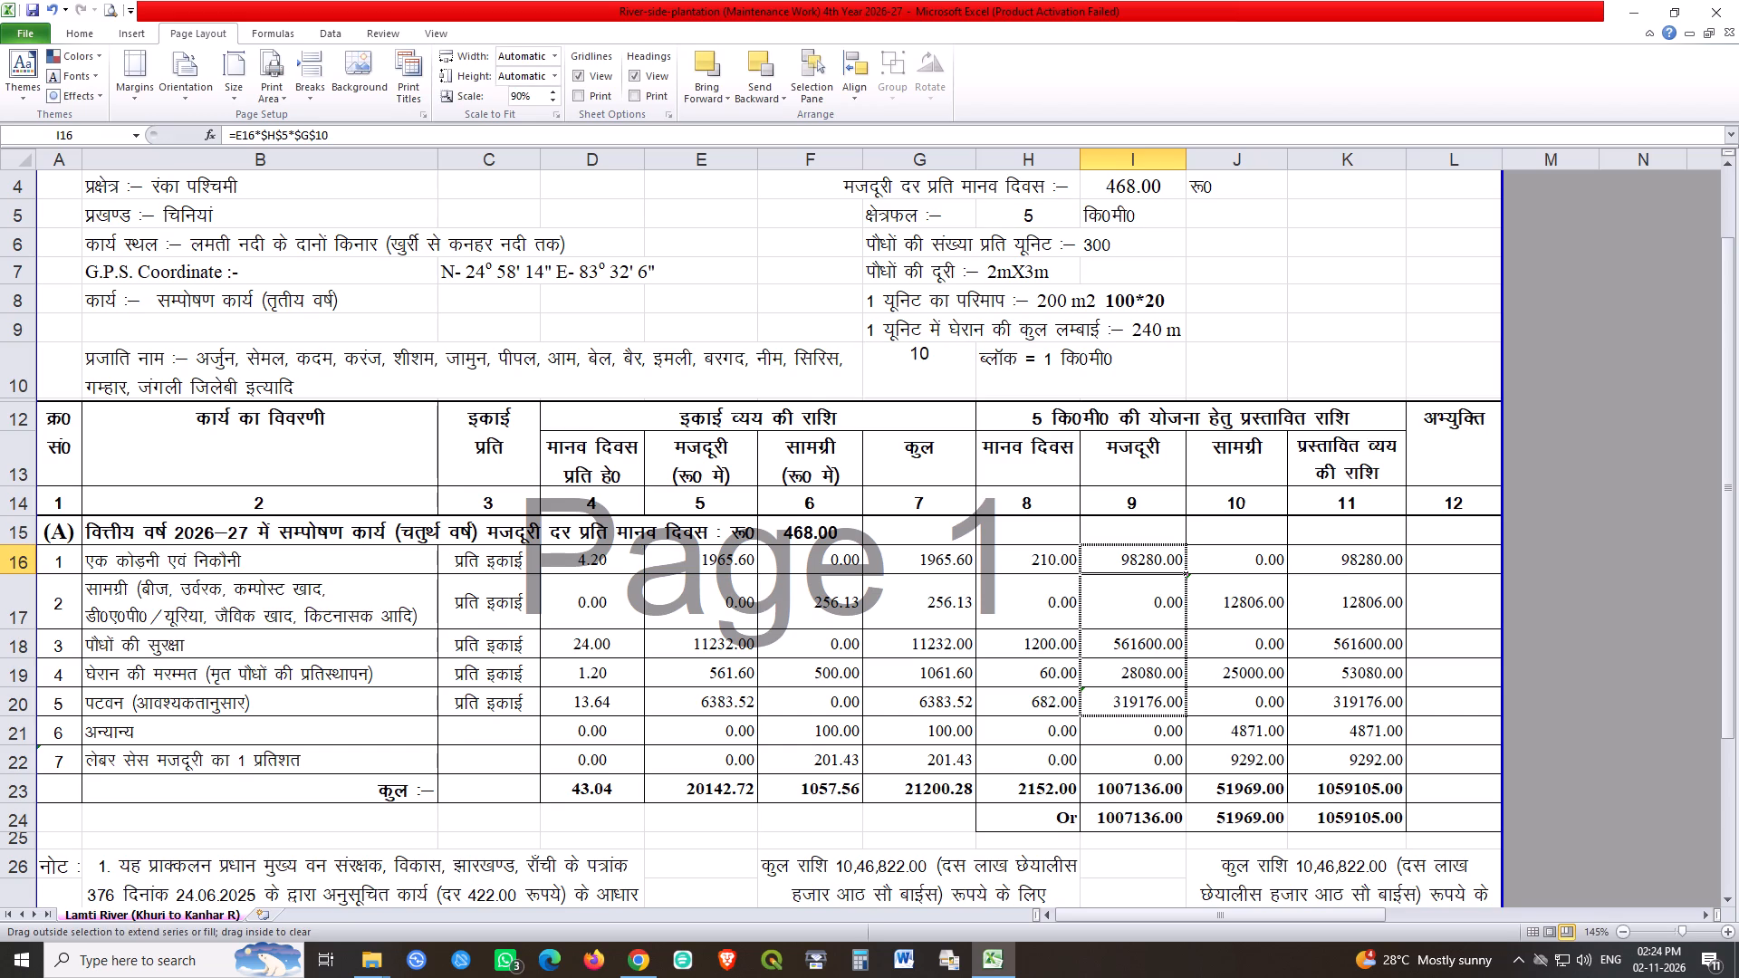
left_click_drag(1183, 704, 1183, 737)
double_click(1139, 764)
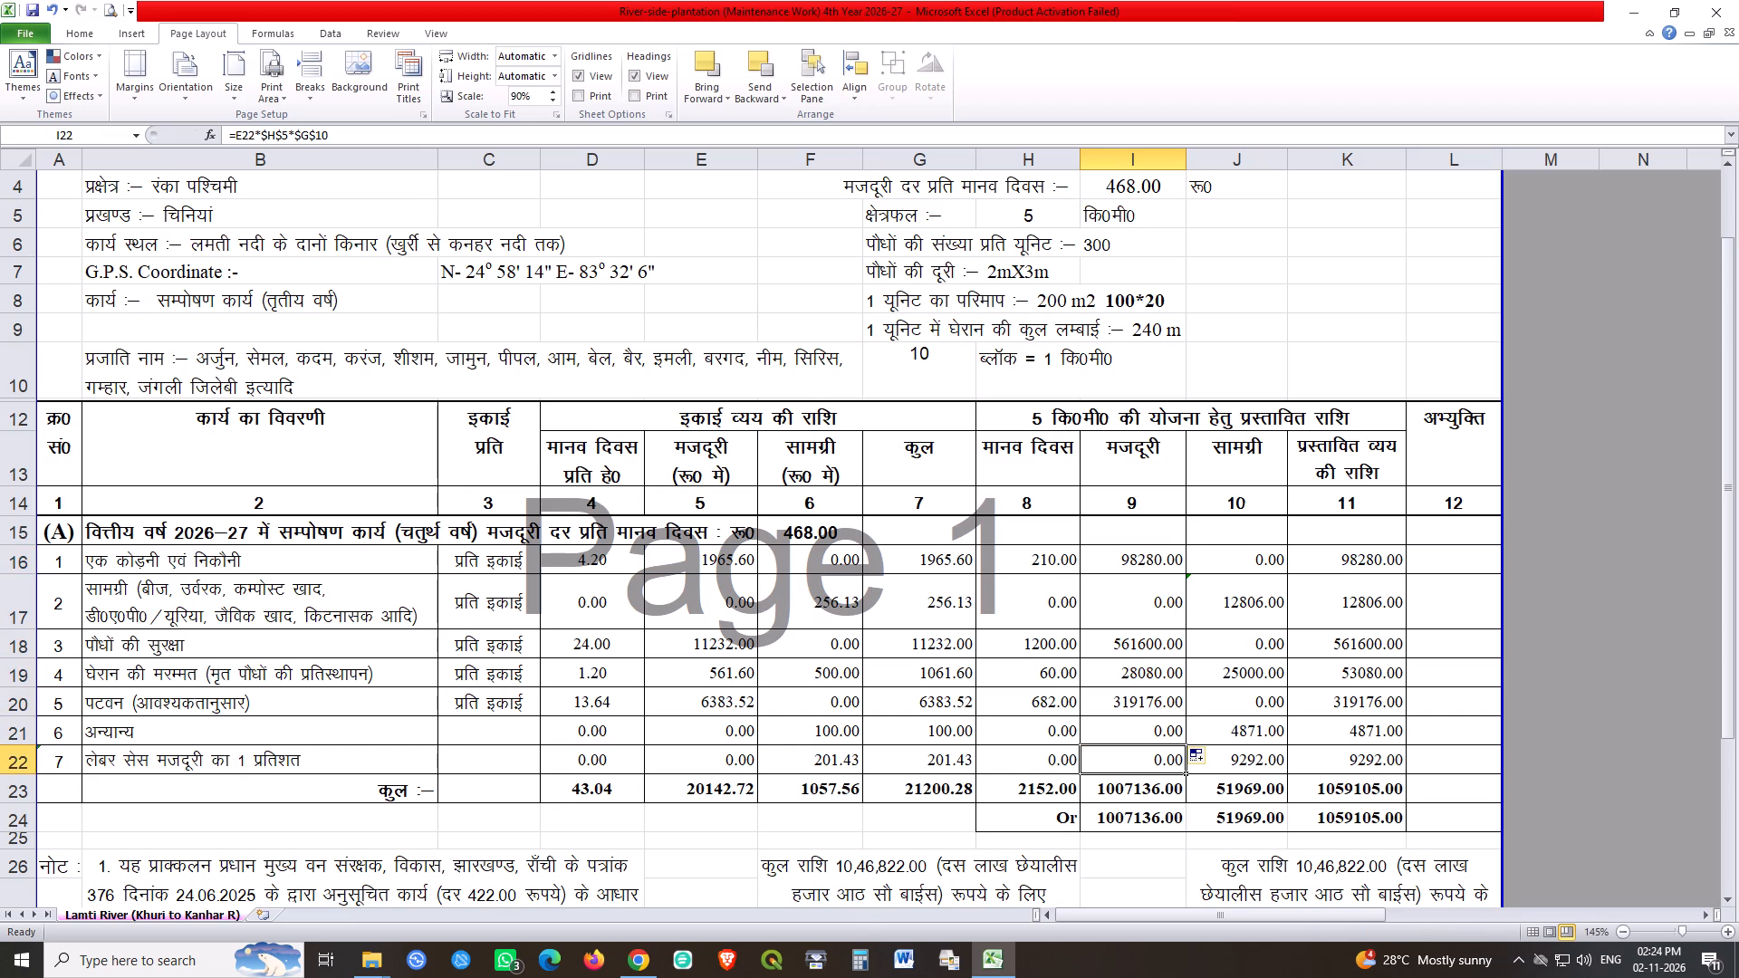
key("Return")
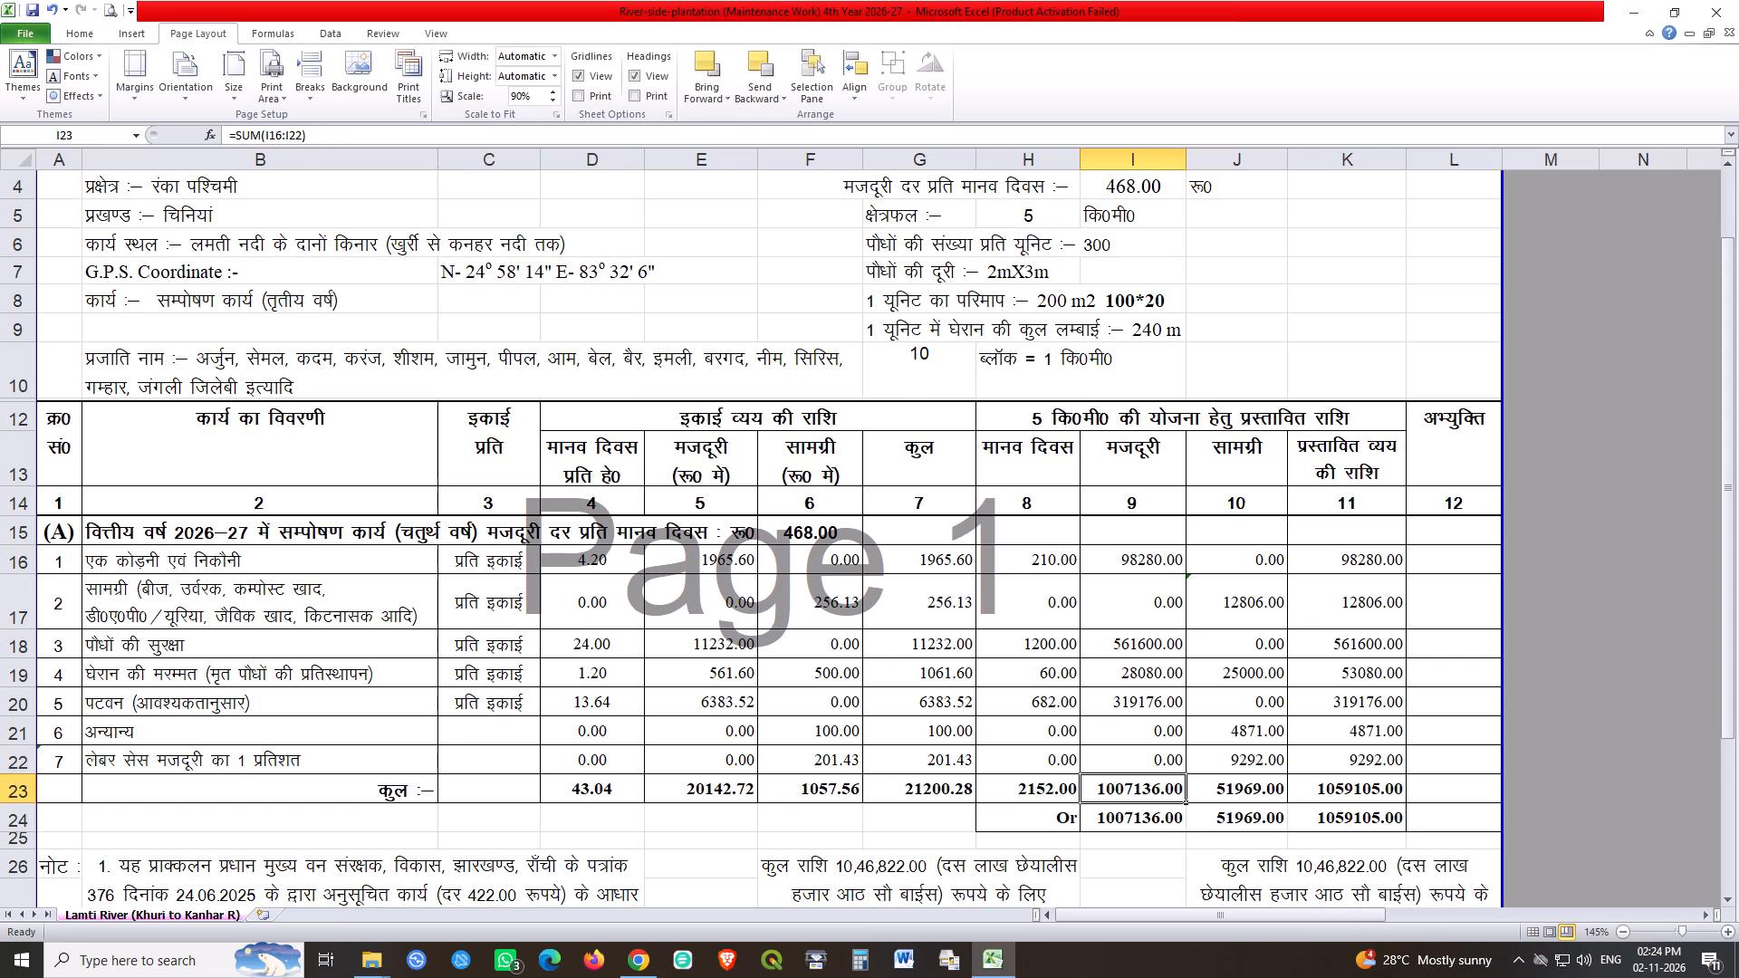
left_click(1142, 741)
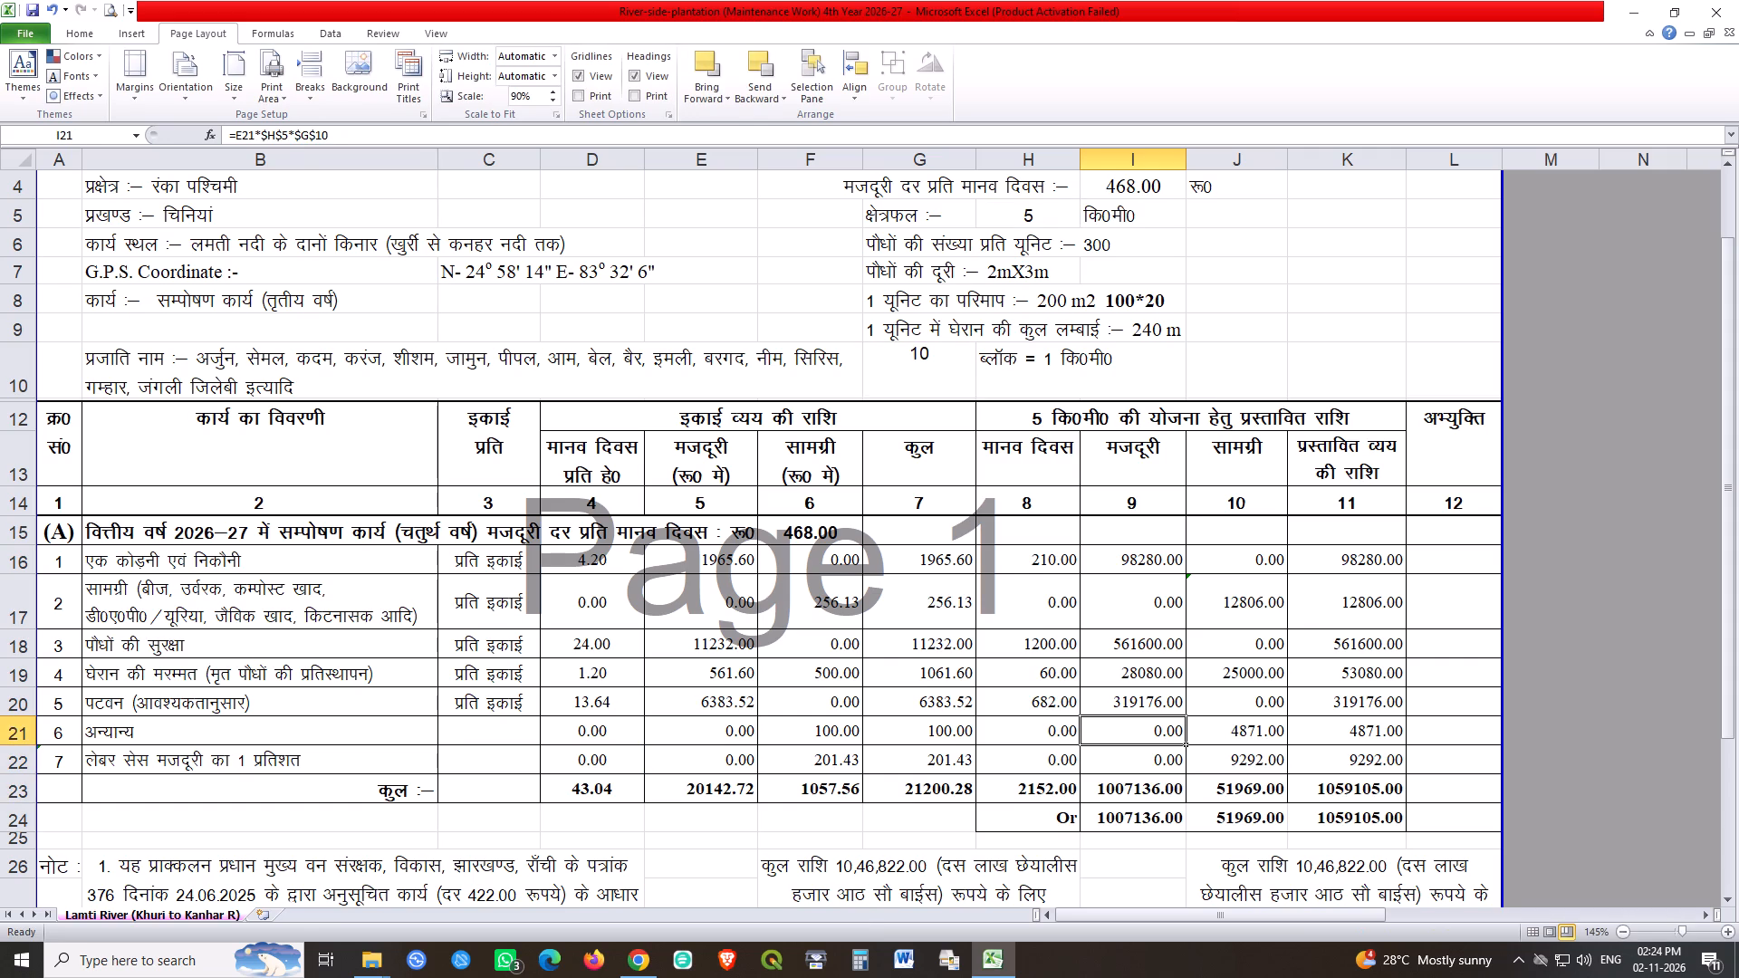
left_click_drag(1188, 745, 1184, 778)
Fill the proposed material formula =F16*$H$5*$G$10 from J16 down through the miscellaneous row, J21.
double_click(1260, 571)
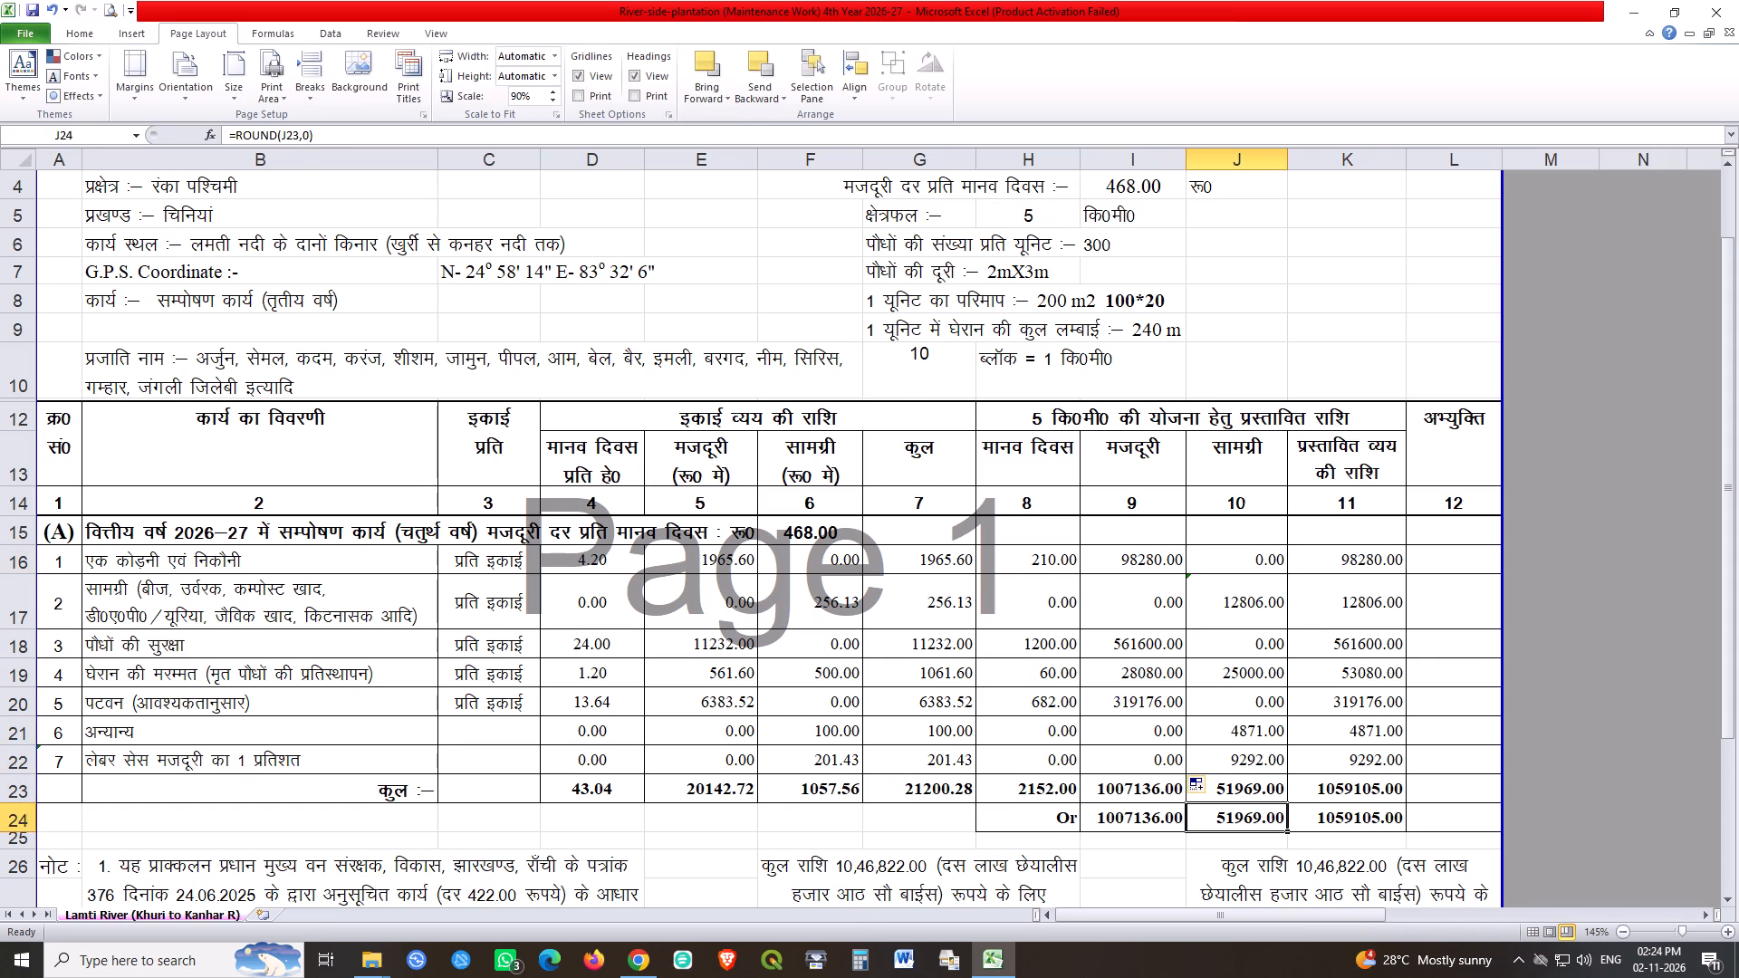
double_click(1270, 552)
double_click(1270, 552)
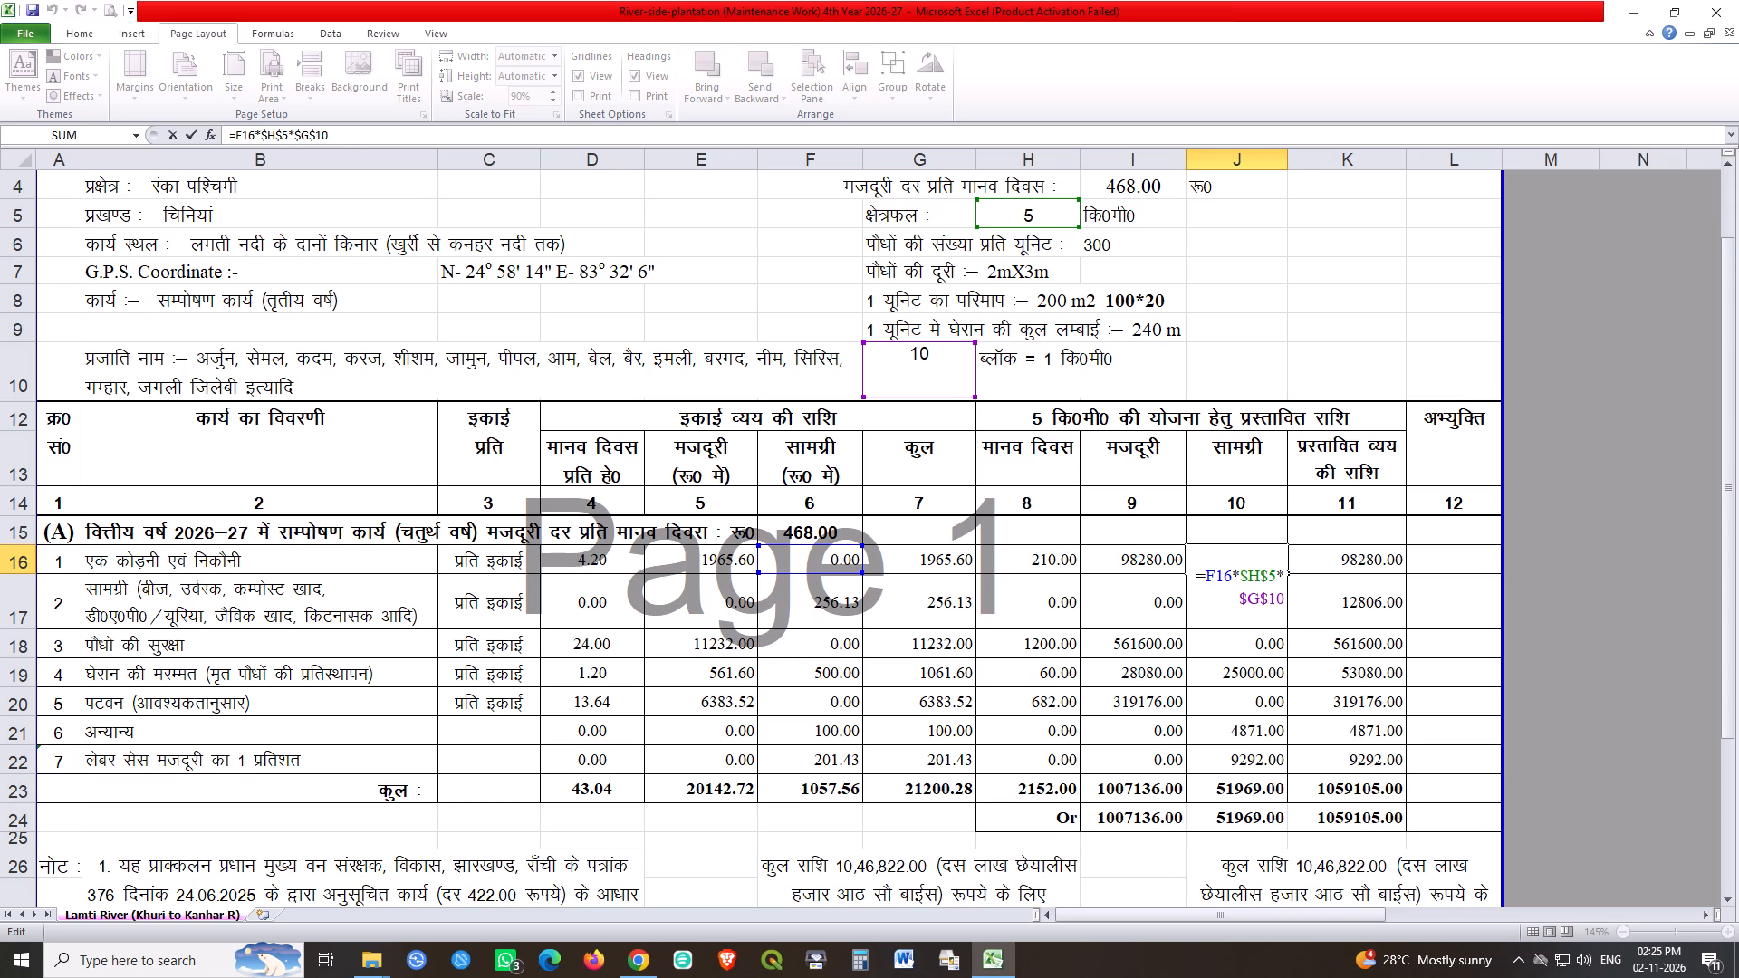
key("Return")
left_click(1270, 552)
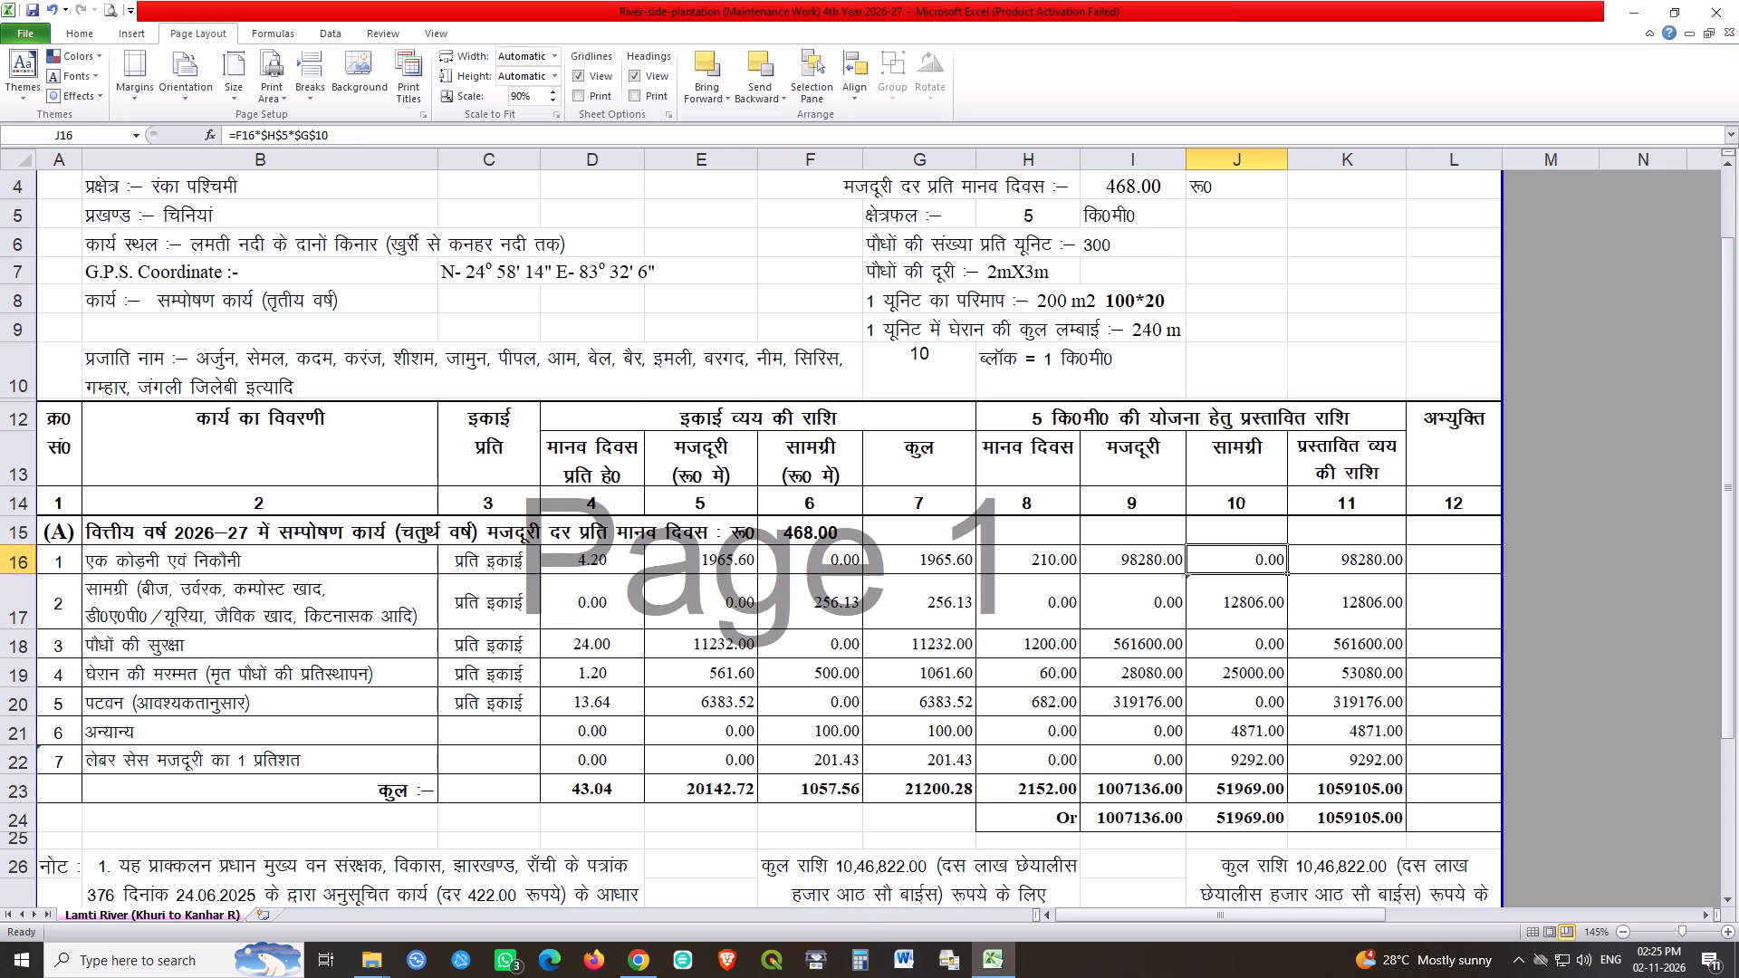
left_click_drag(1289, 573, 1286, 750)
Set the labour cess material amount in J22 to 1% of the total wages with =I23*1%.
double_click(1242, 756)
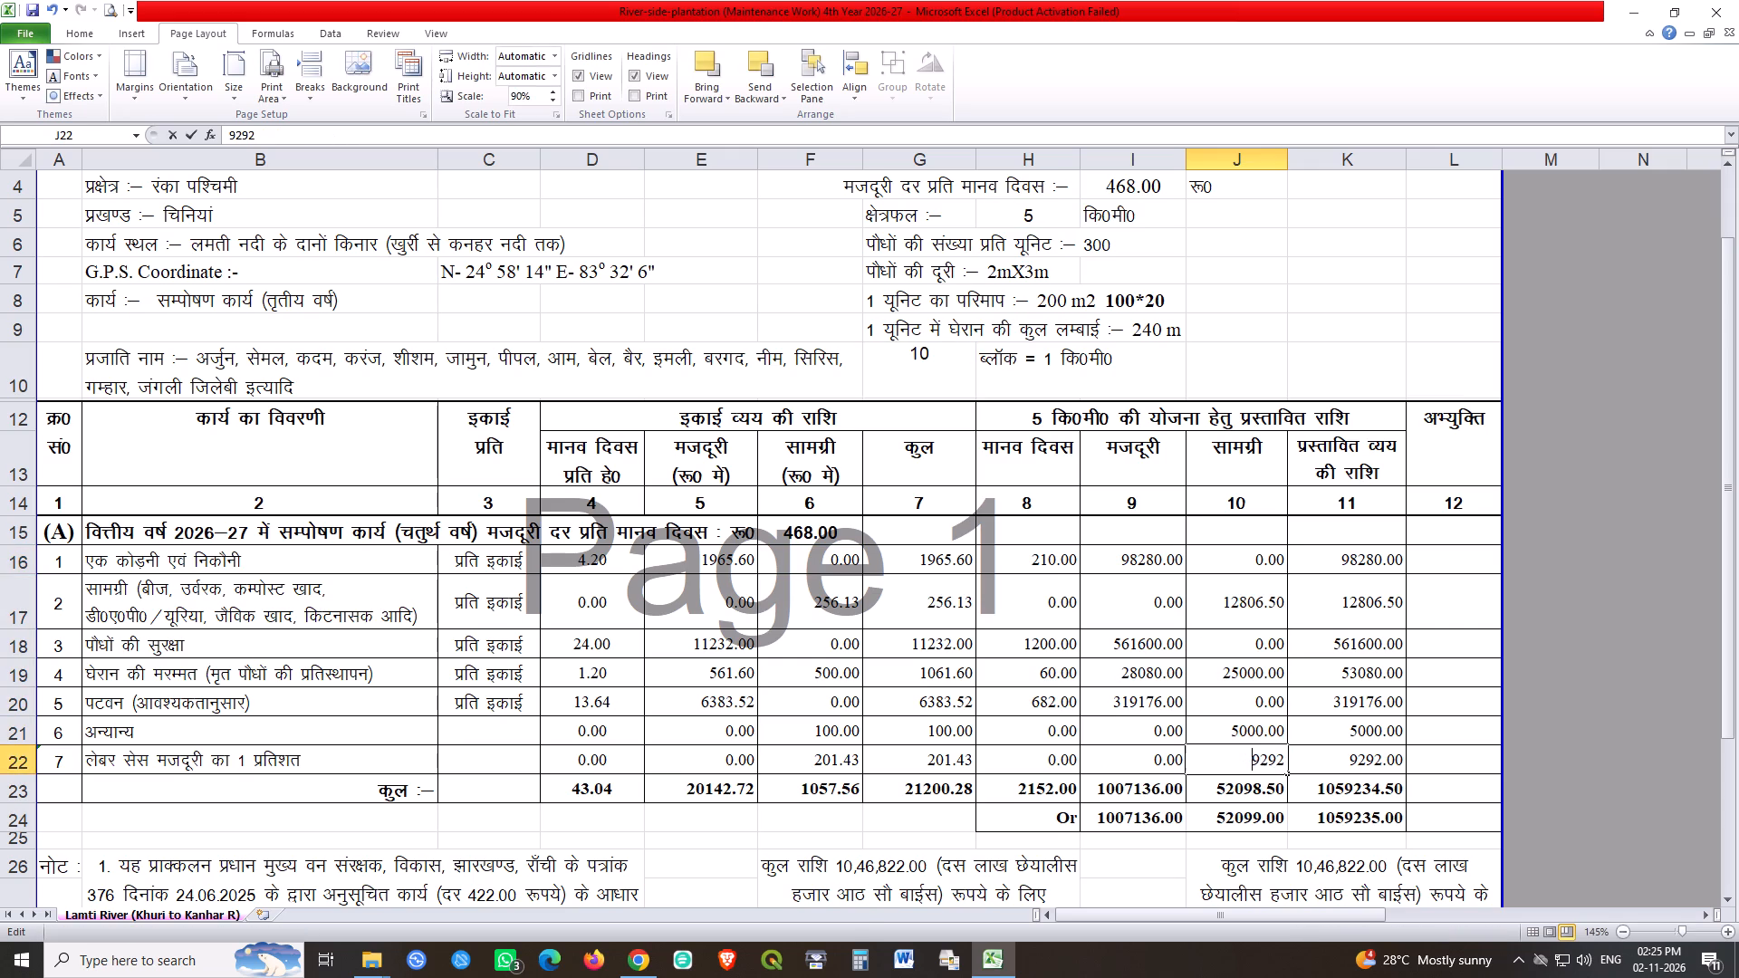
key("Return")
key("Up")
key("equal")
left_click(1139, 791)
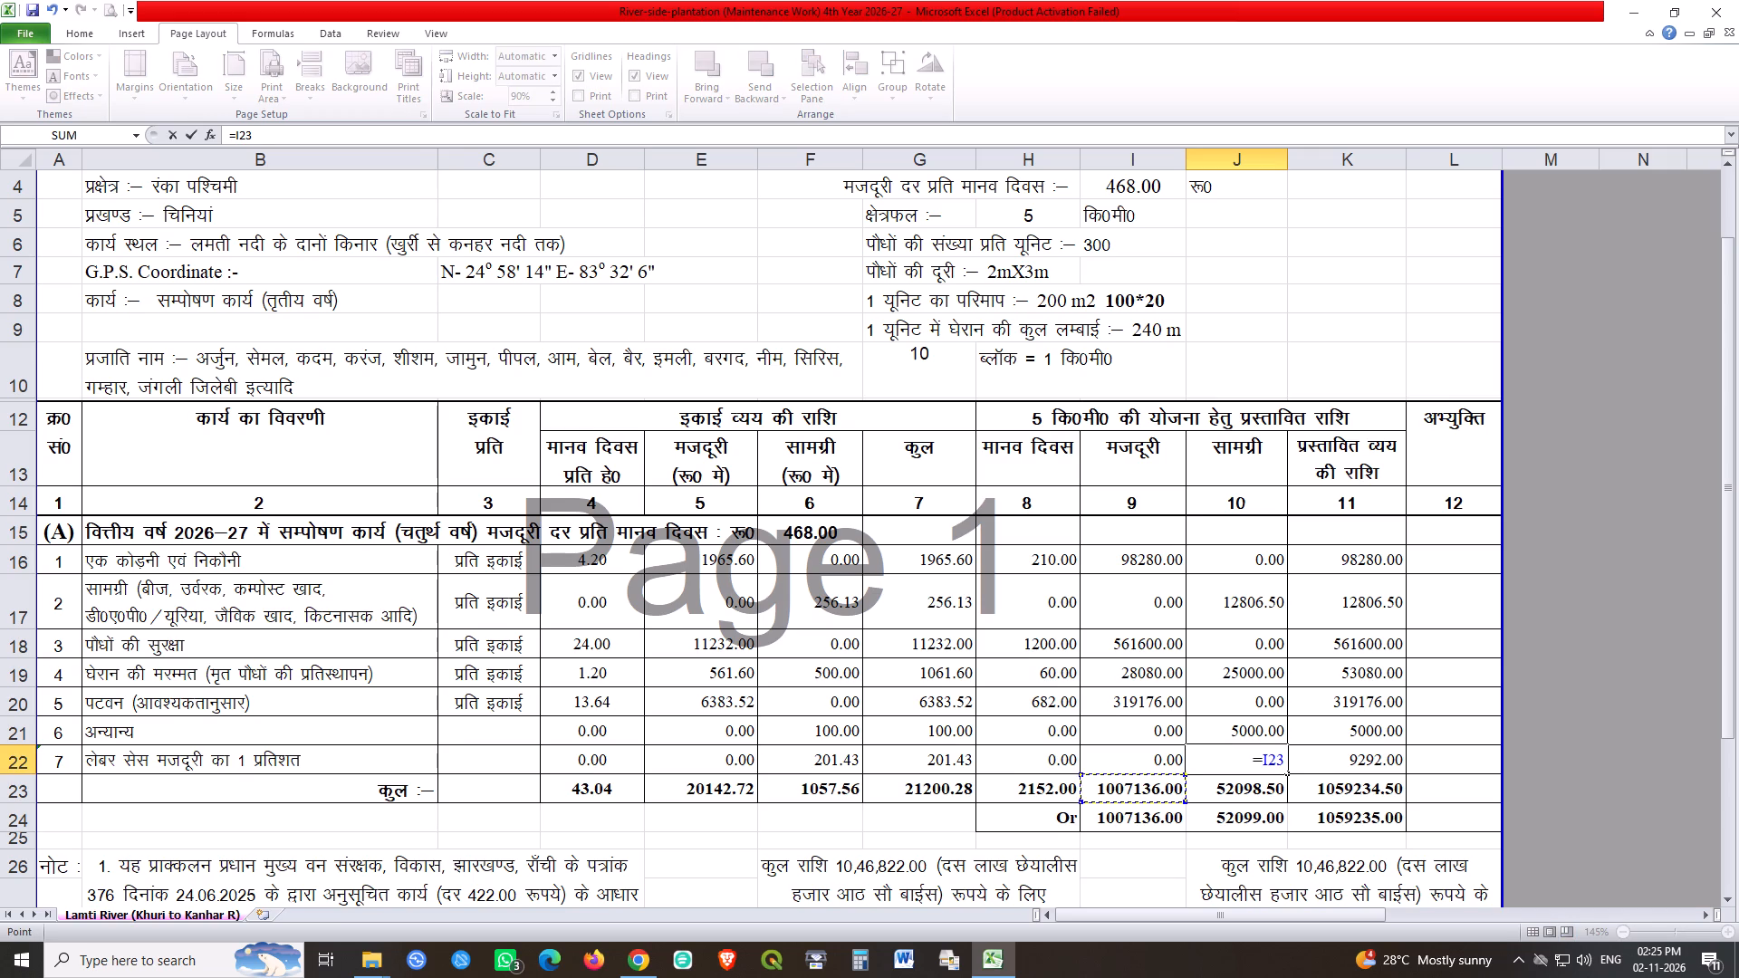
type("*1")
key("shift+percent")
key("Return")
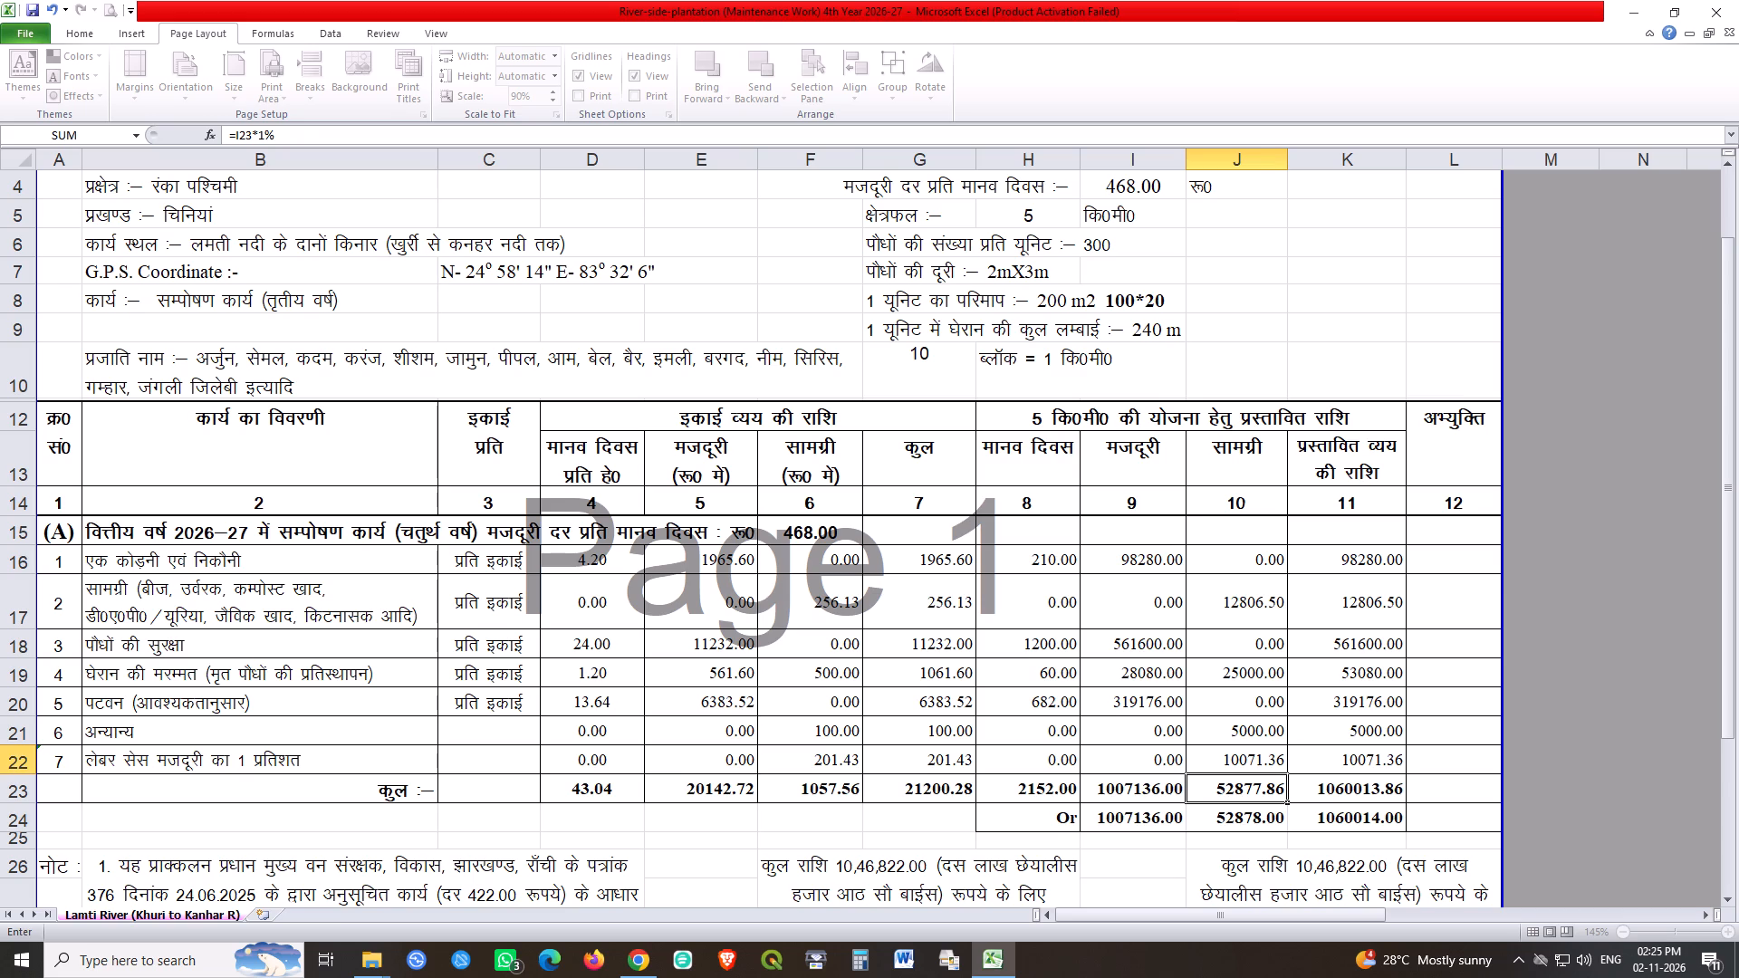
left_click(1260, 746)
left_click(1244, 791)
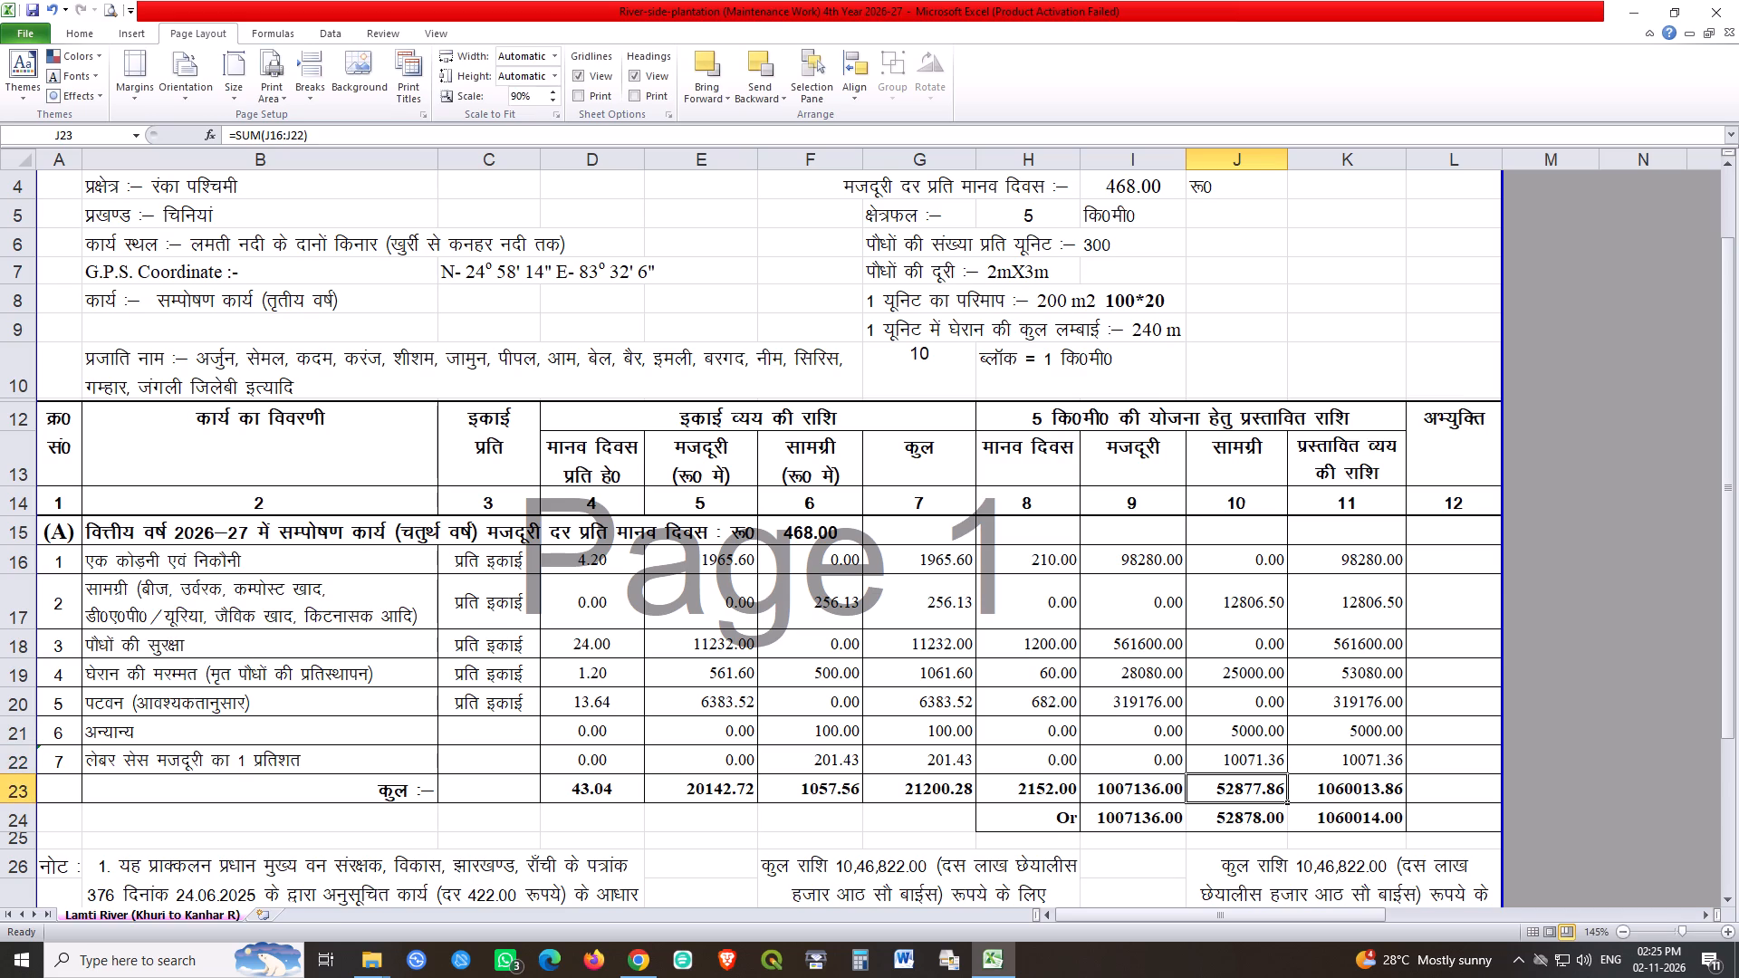
Subtract 136 from the rounded wage total in I24, making the formula =ROUND(I23,0)-136.
left_click(1136, 791)
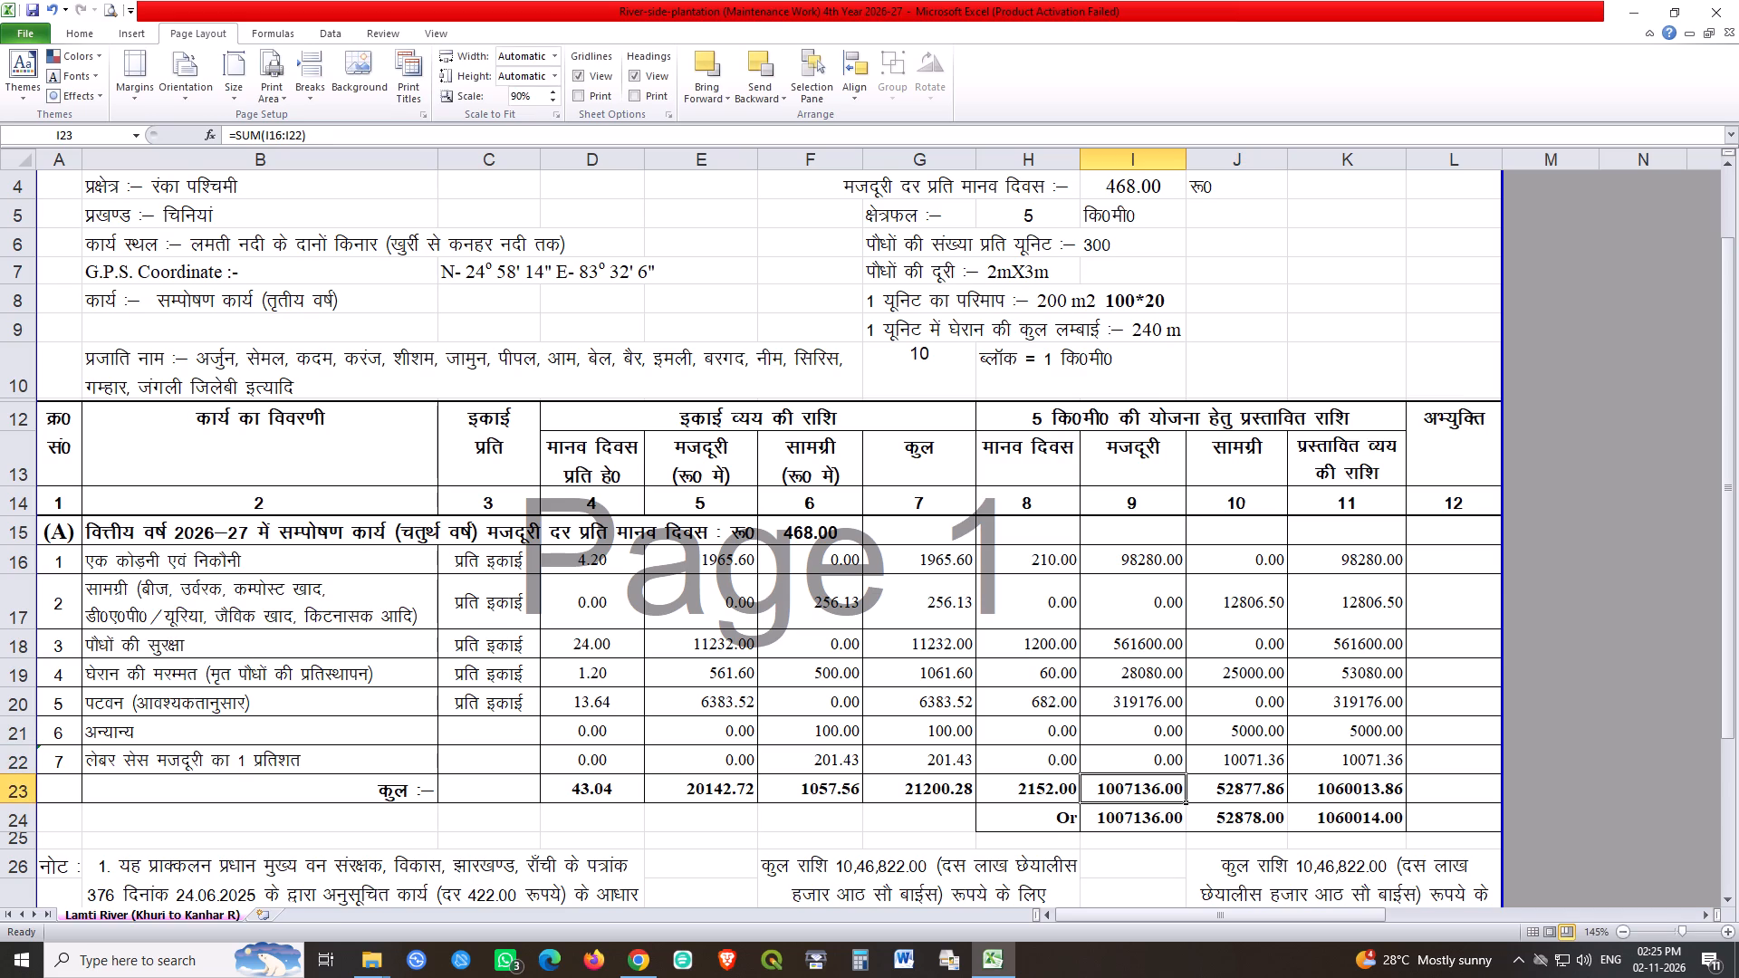
double_click(1116, 827)
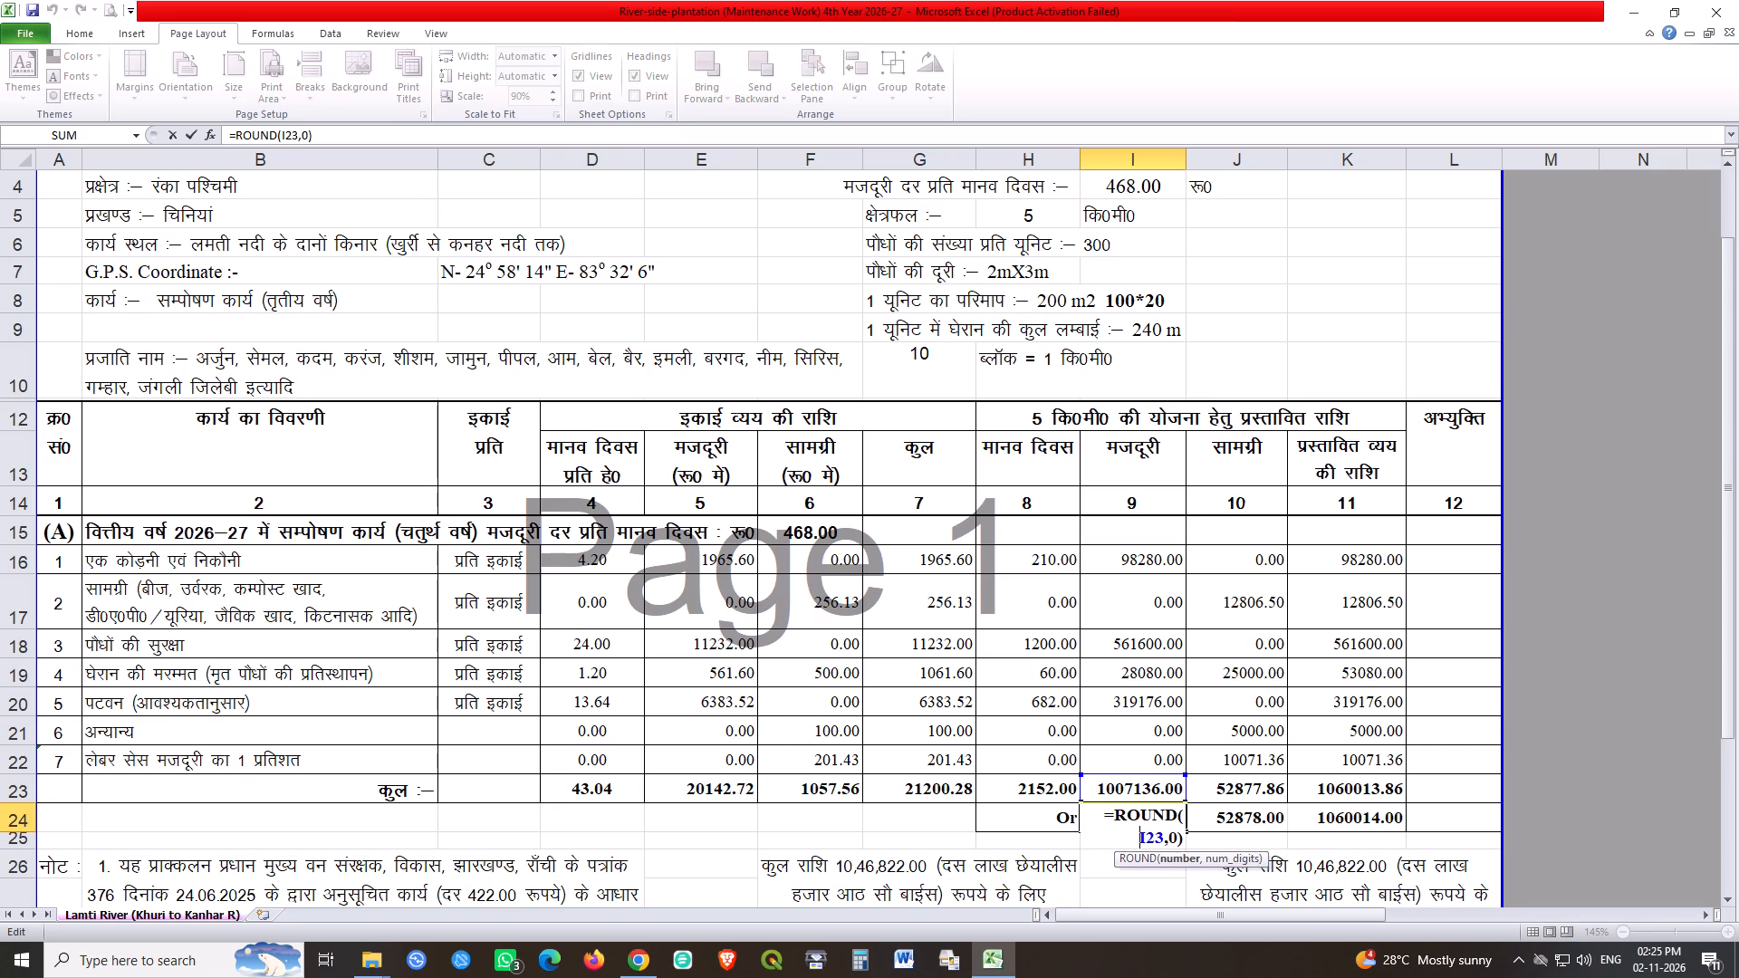
left_click(1180, 841)
key("Right")
key("minus")
type("136")
key("Return")
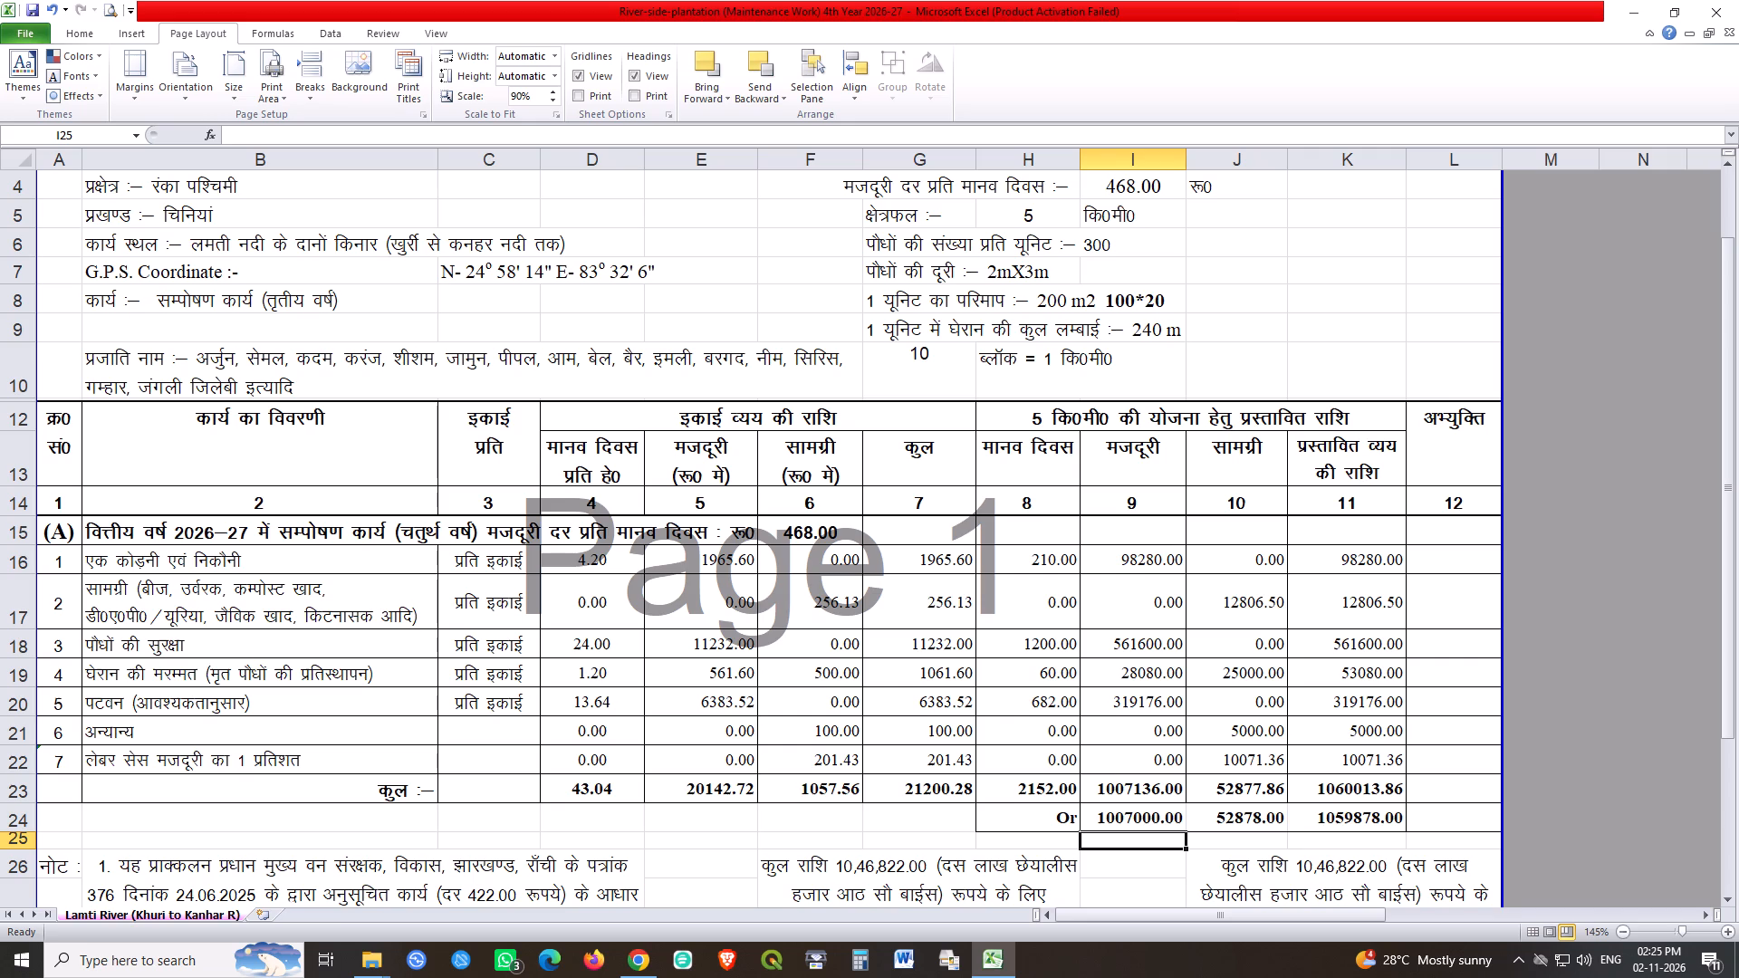
Check the formulas in the proposed material column, from J16 down through the total and rounded total in J24.
left_click(1215, 823)
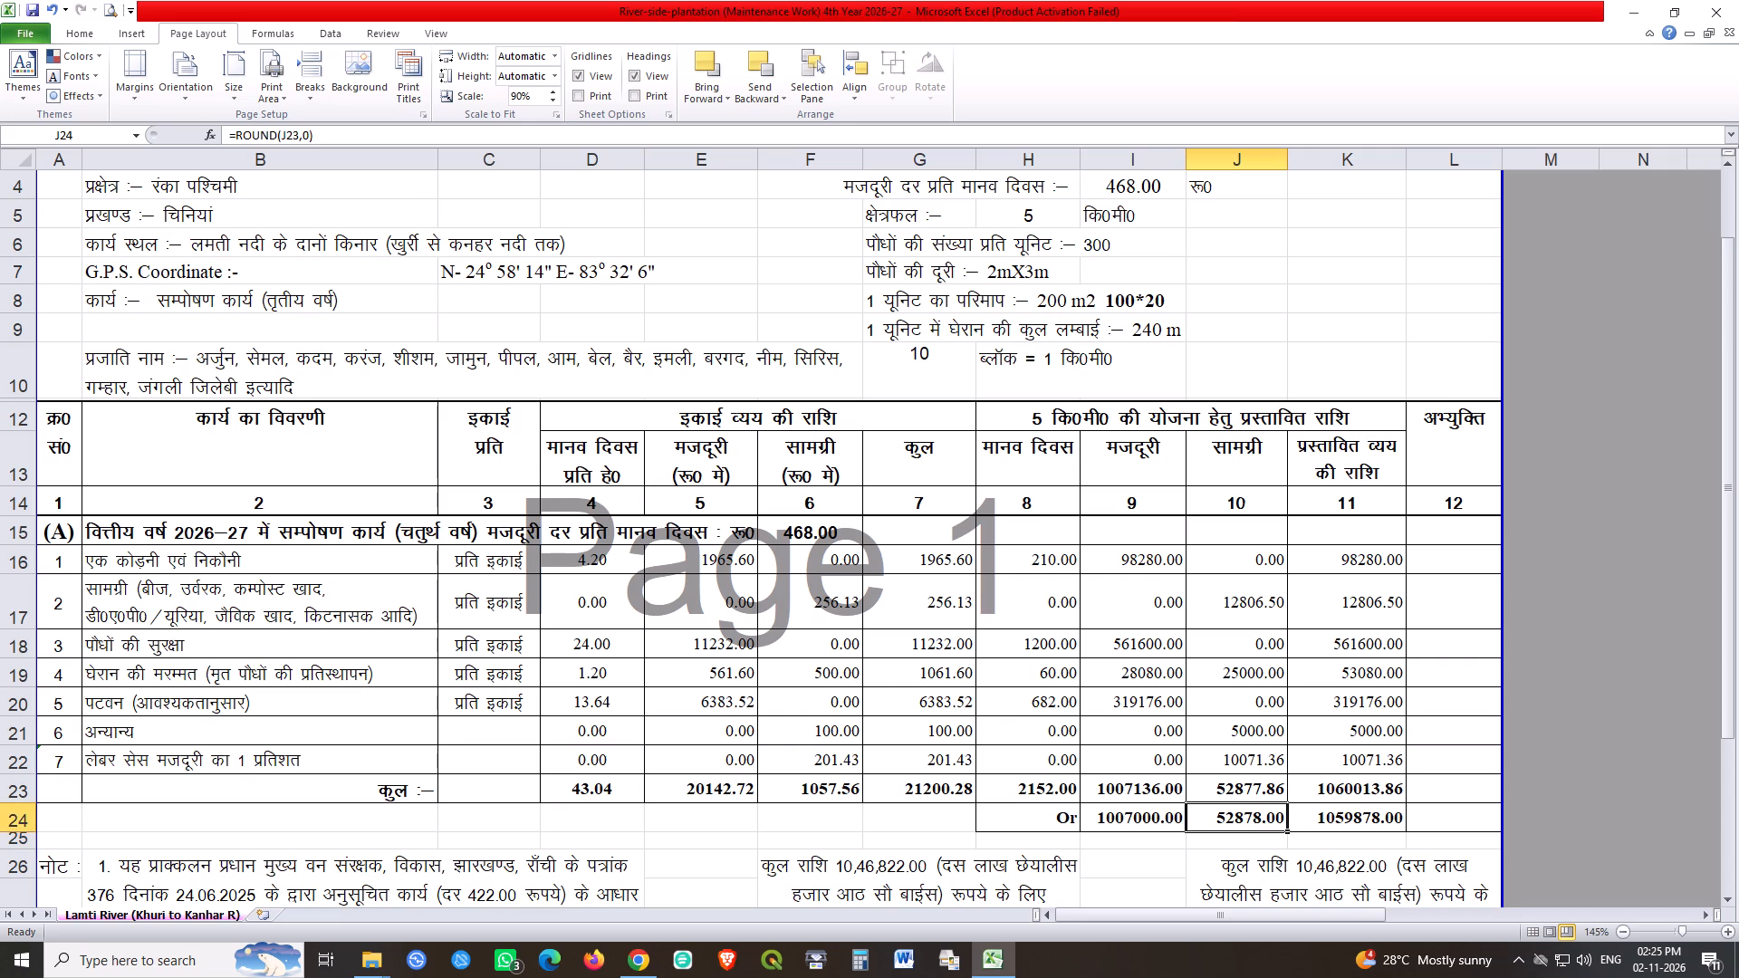
left_click(1256, 792)
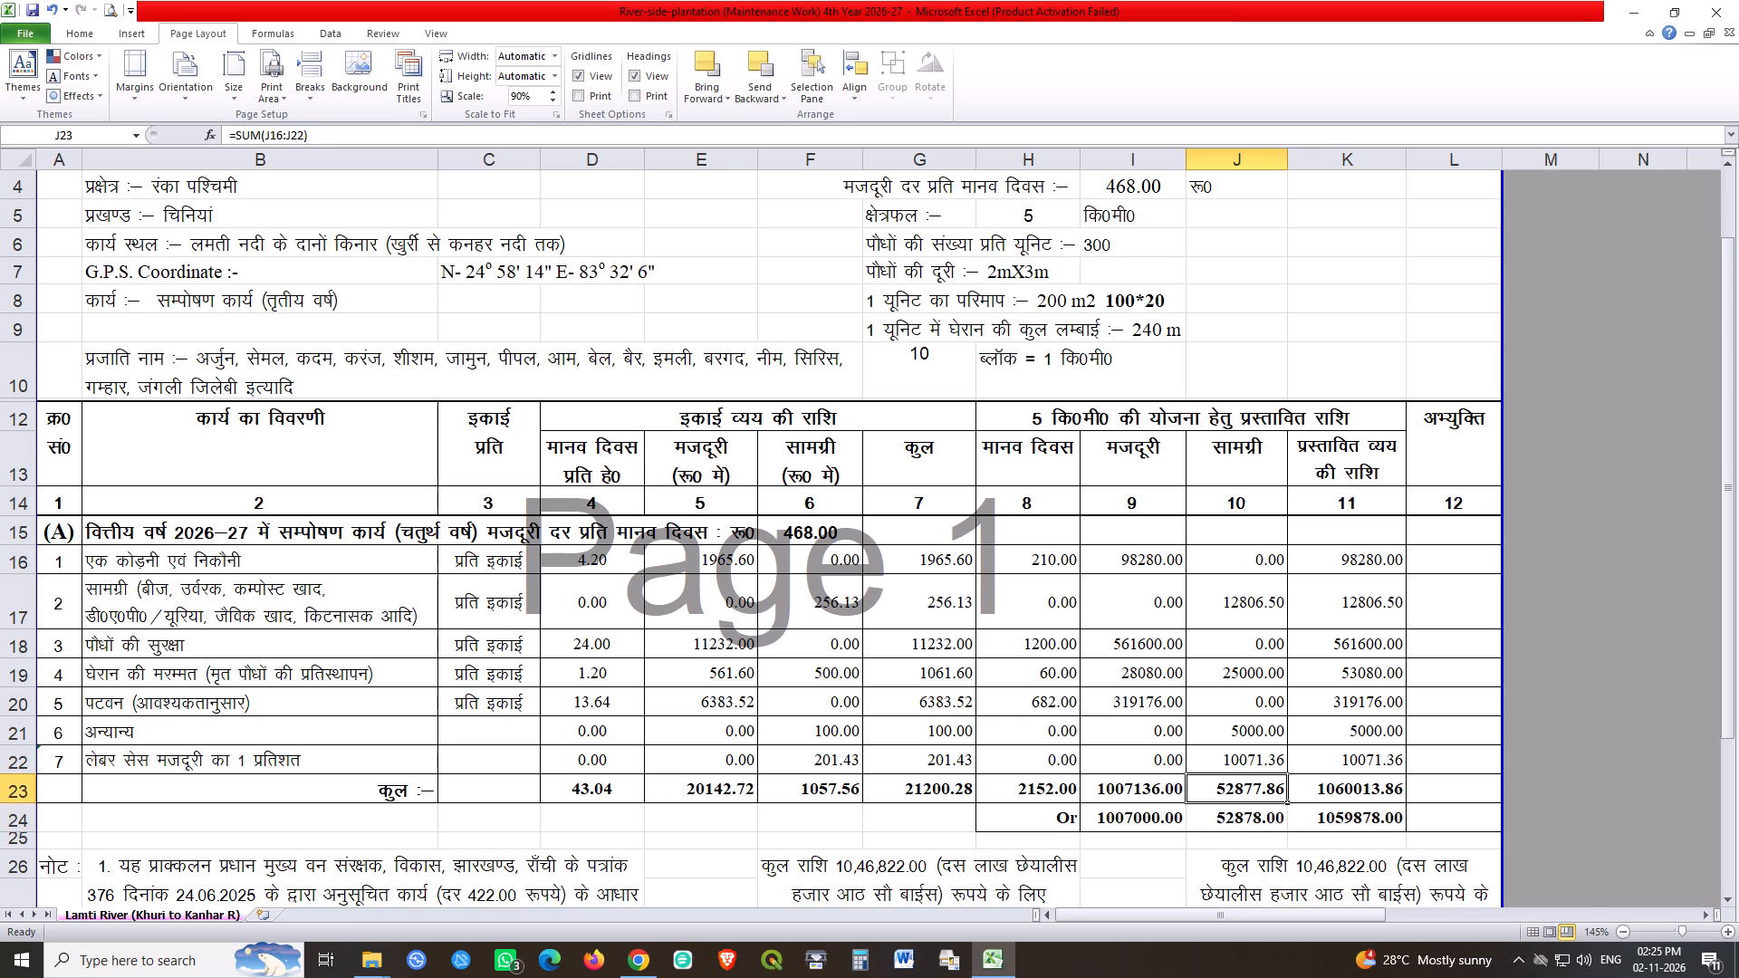
double_click(1265, 569)
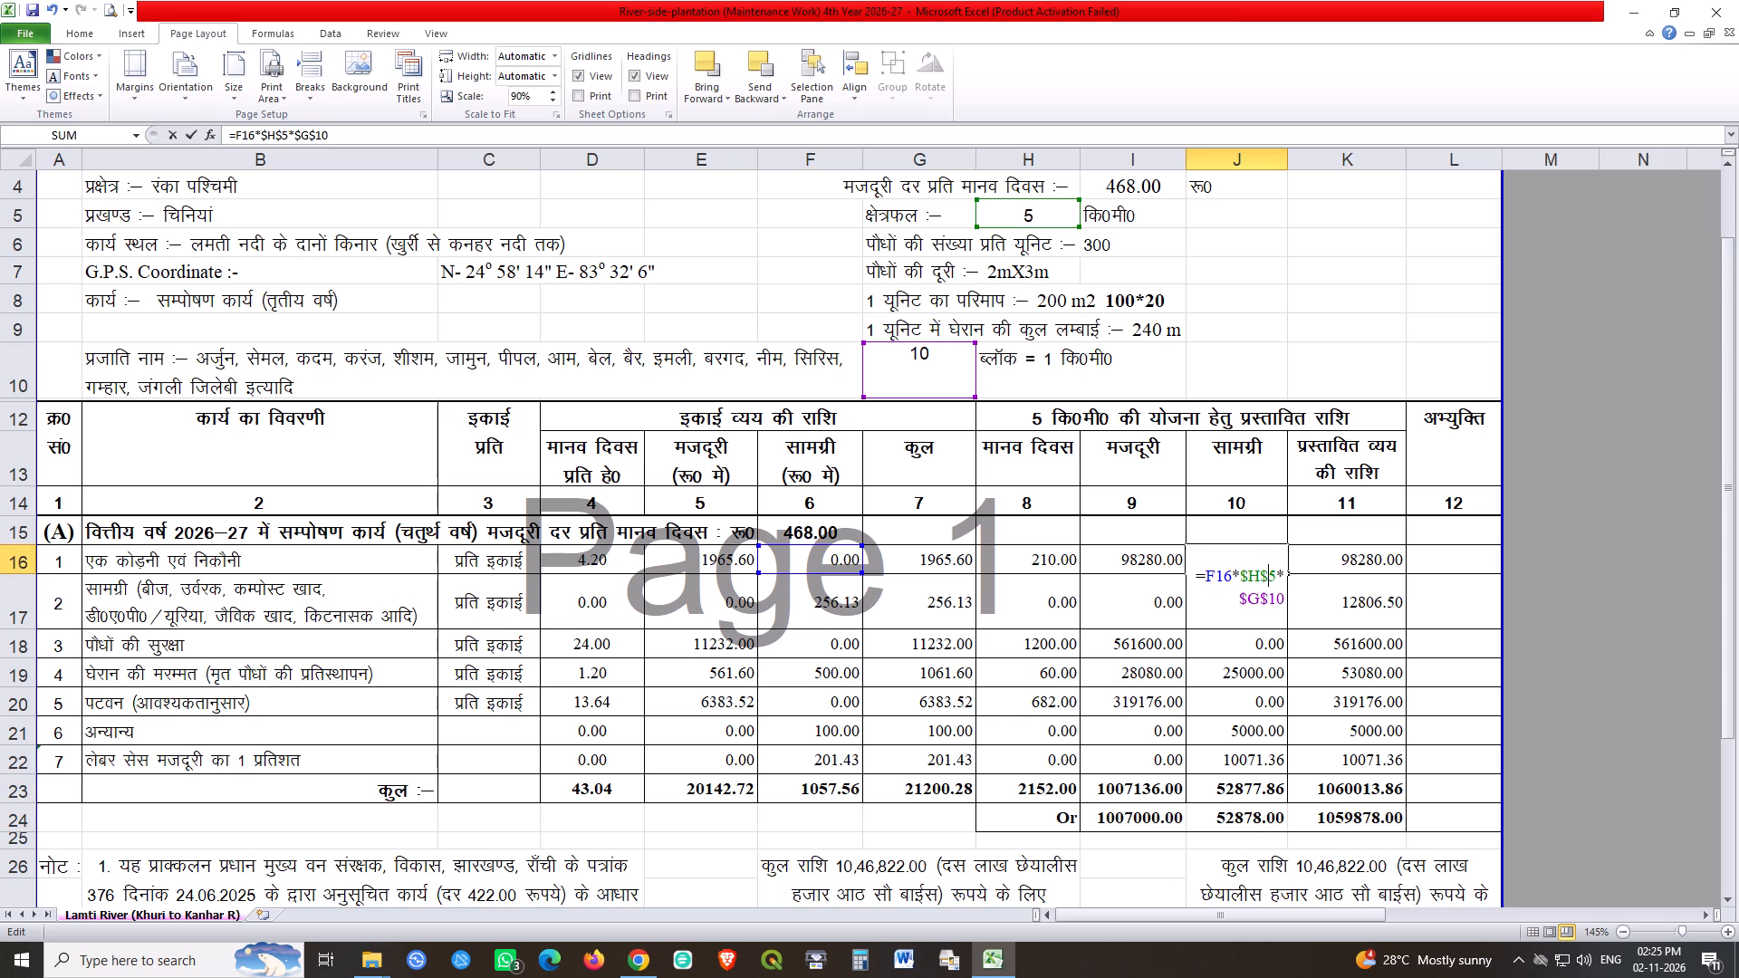
key("Return")
double_click(1265, 594)
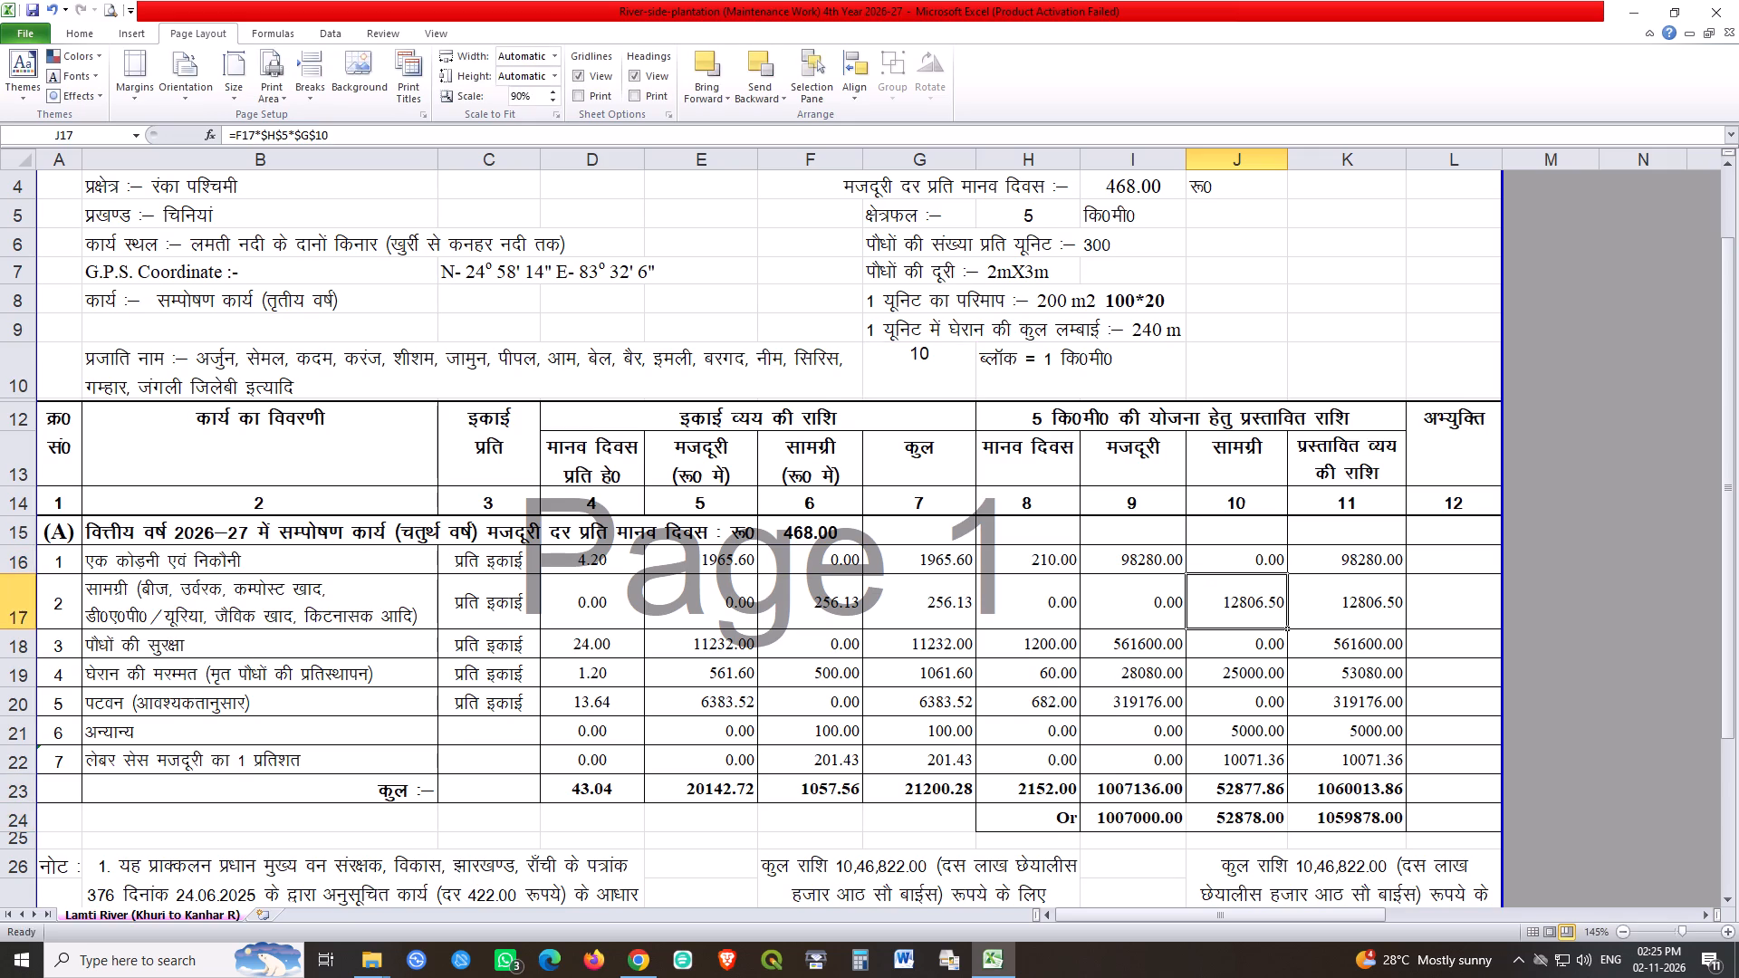
key("Return")
triple_click(1256, 650)
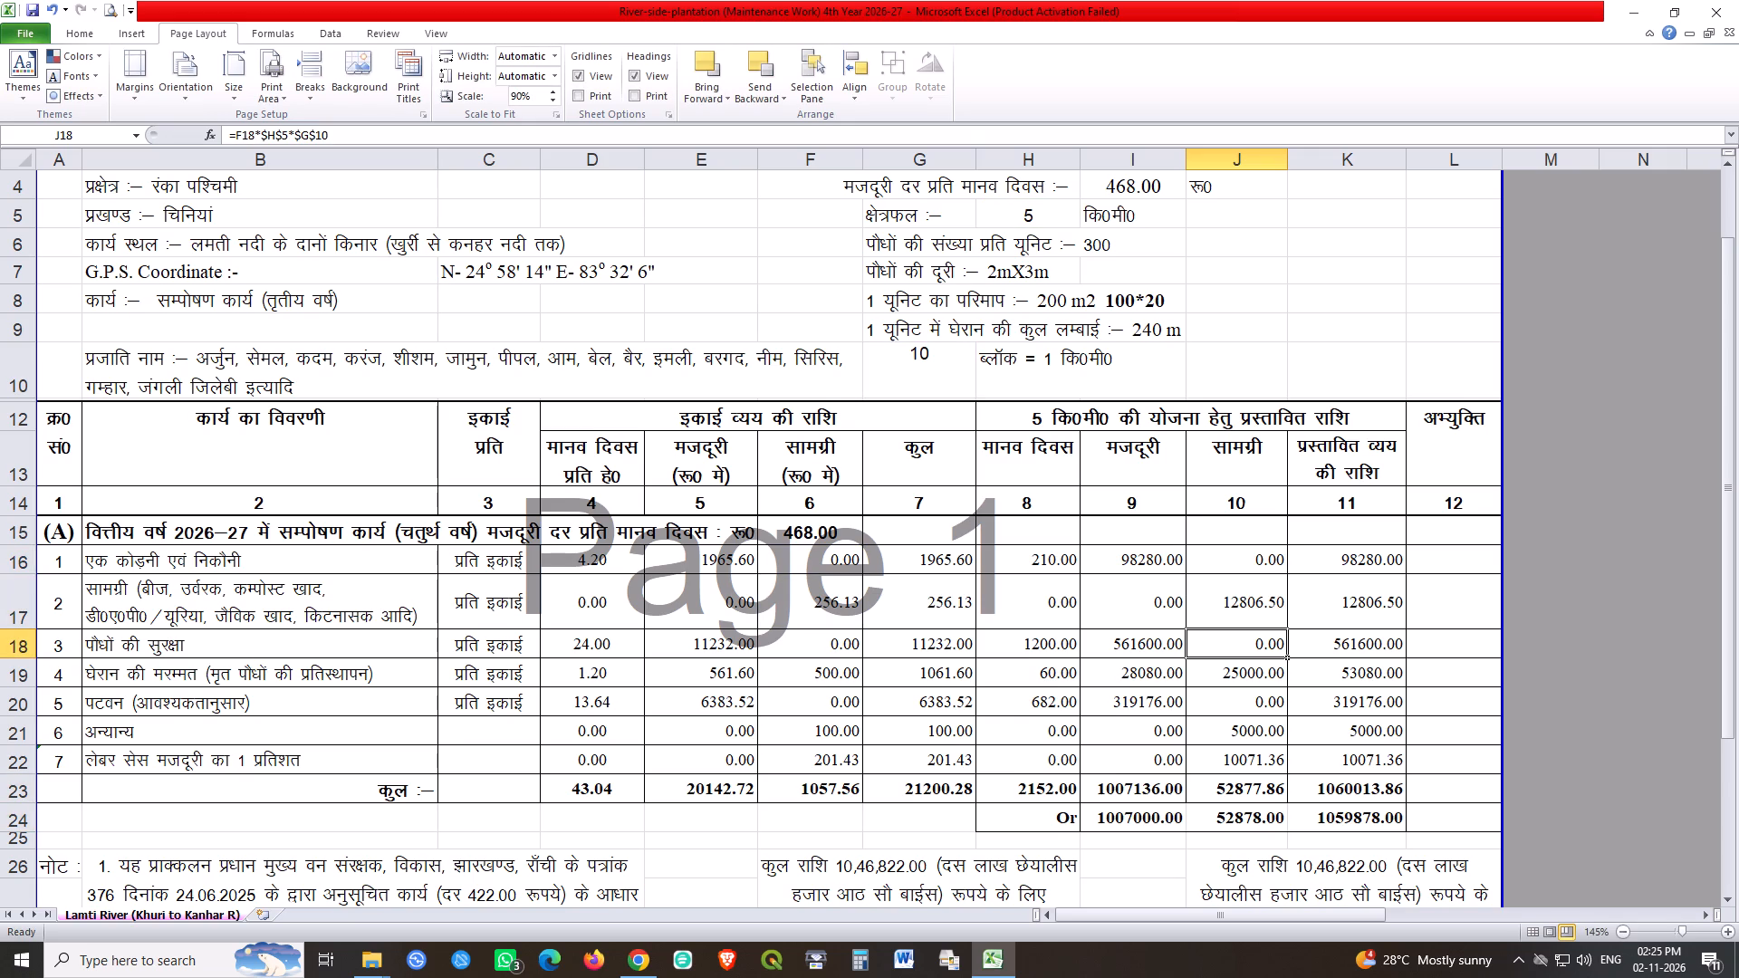
left_click(1256, 650)
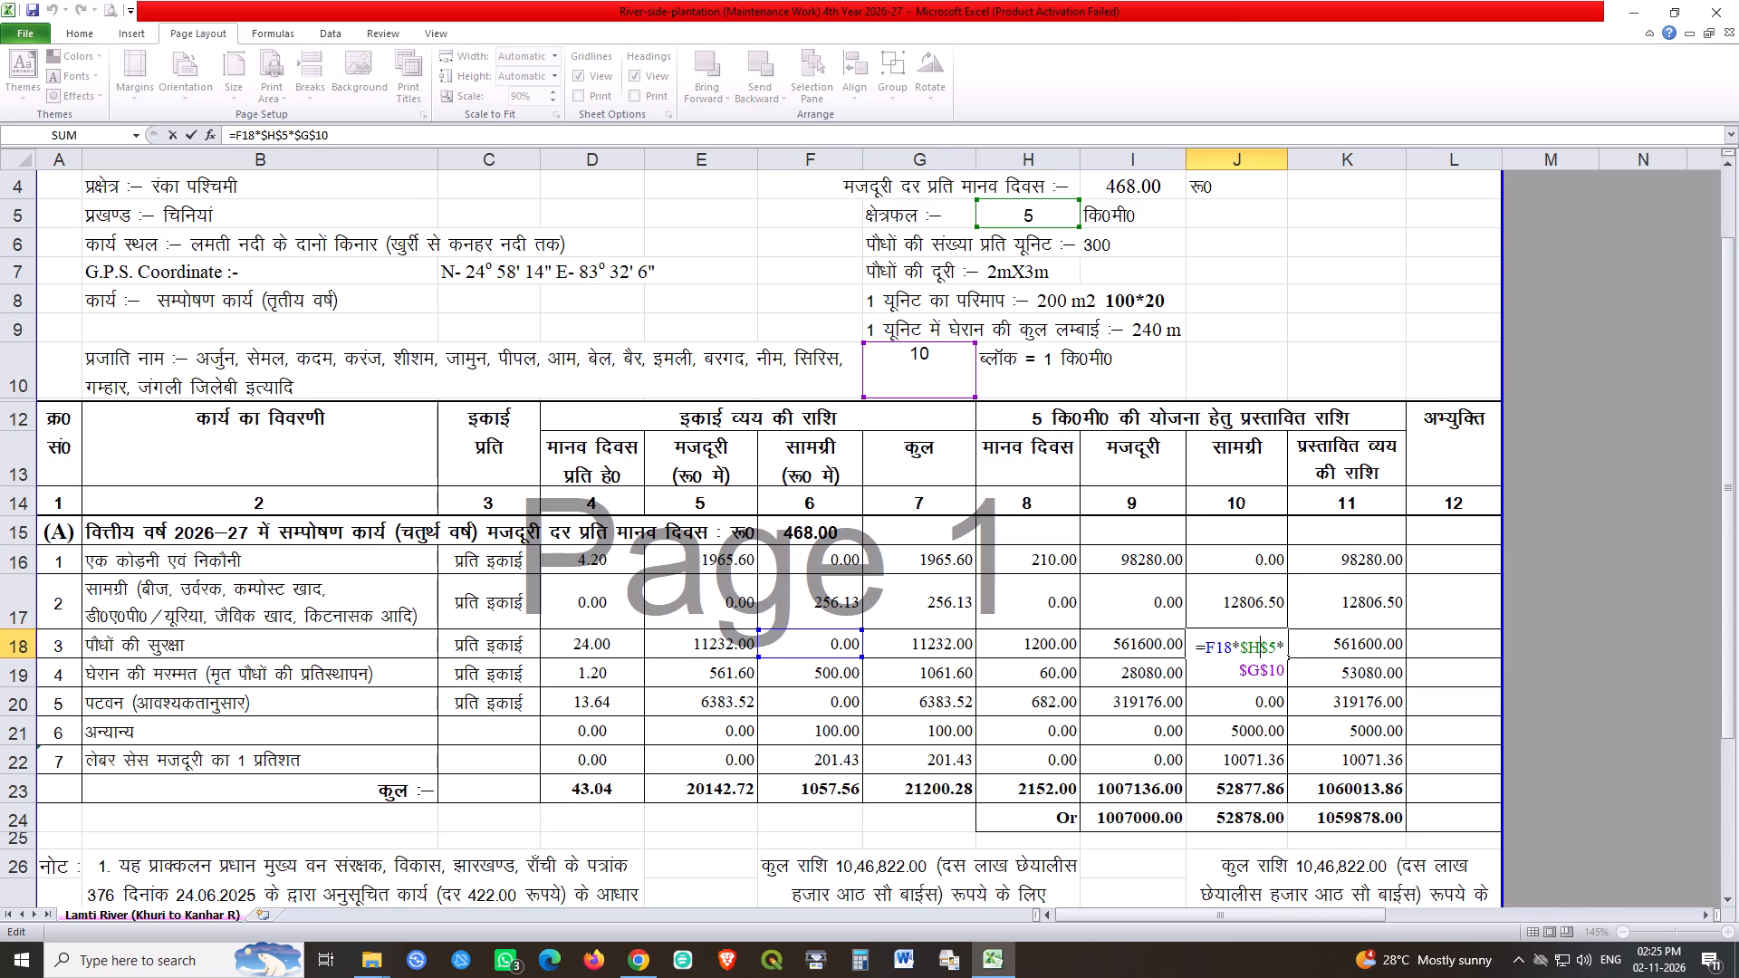
key("Return")
double_click(1245, 676)
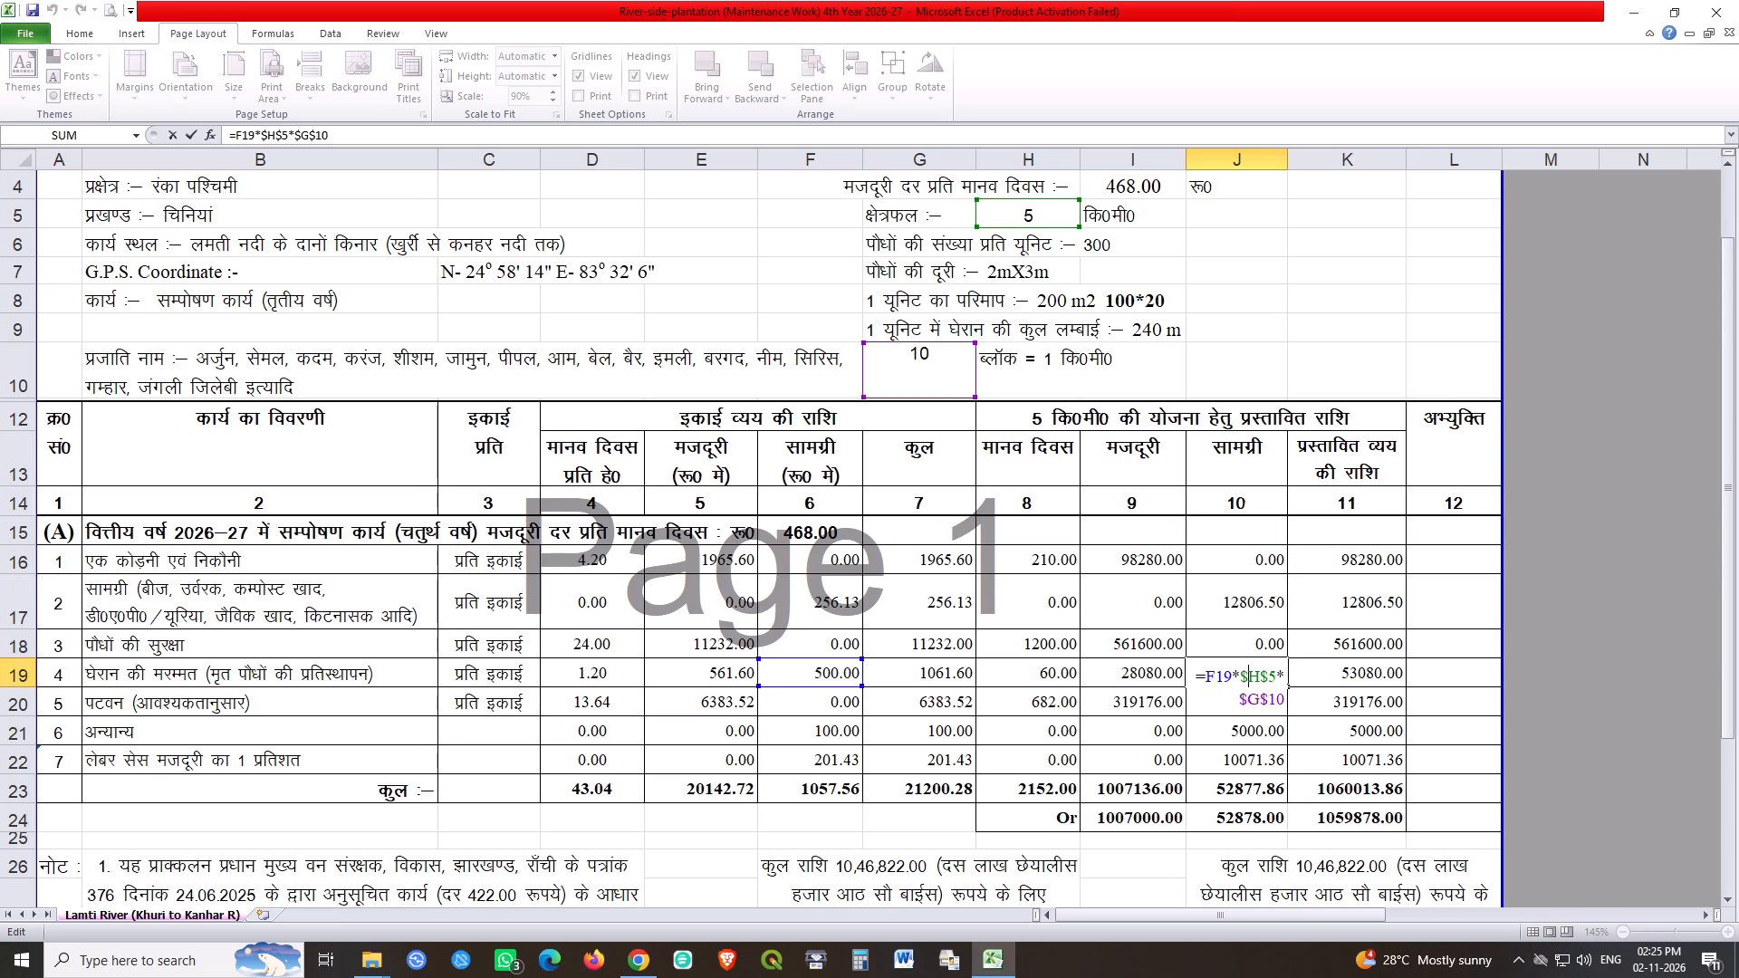
key("Return")
double_click(1249, 706)
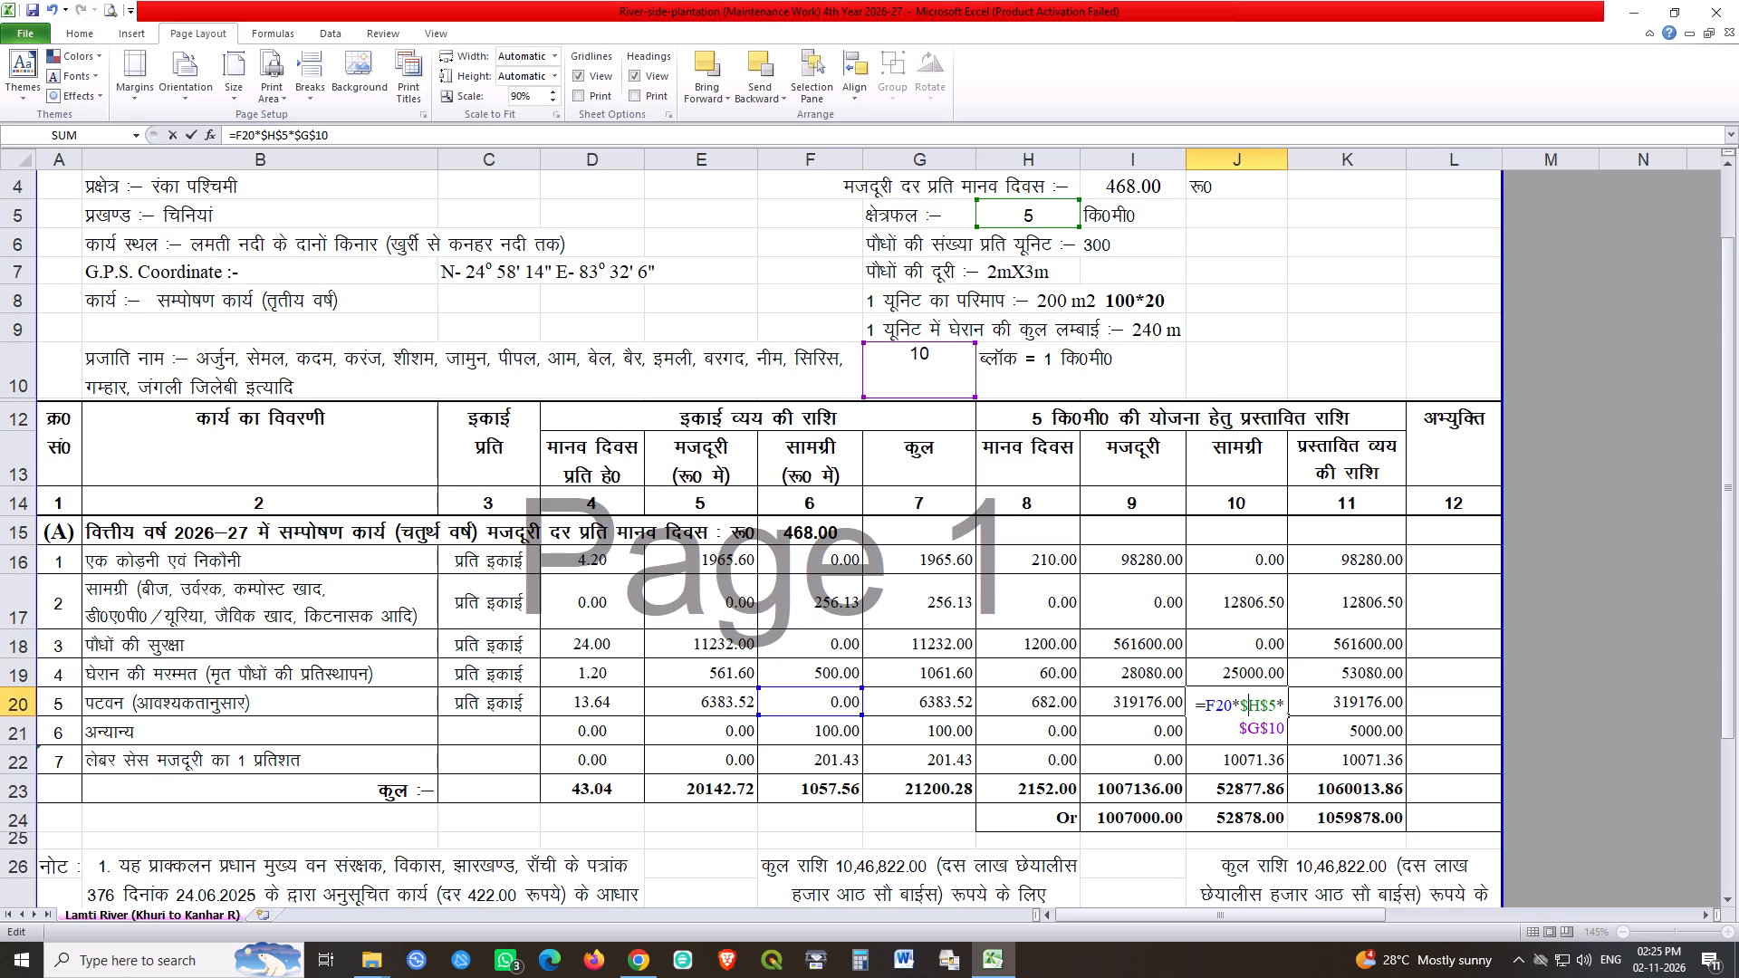
key("Return")
double_click(1244, 733)
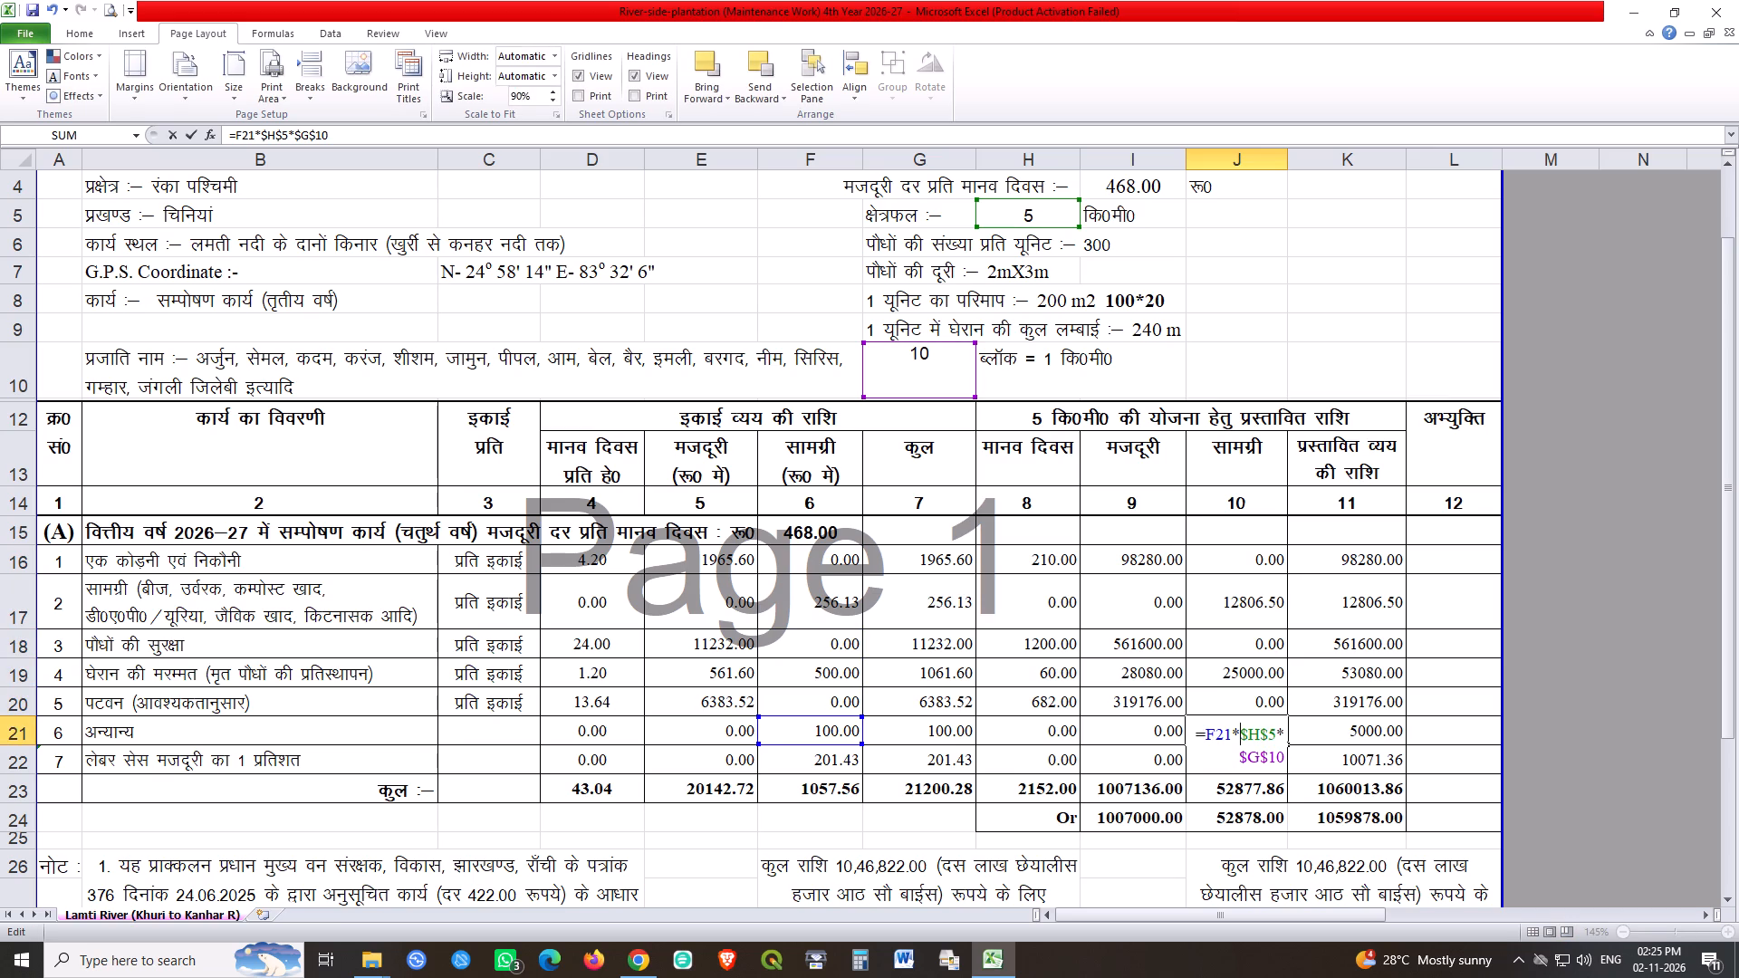
key("Return")
double_click(1238, 765)
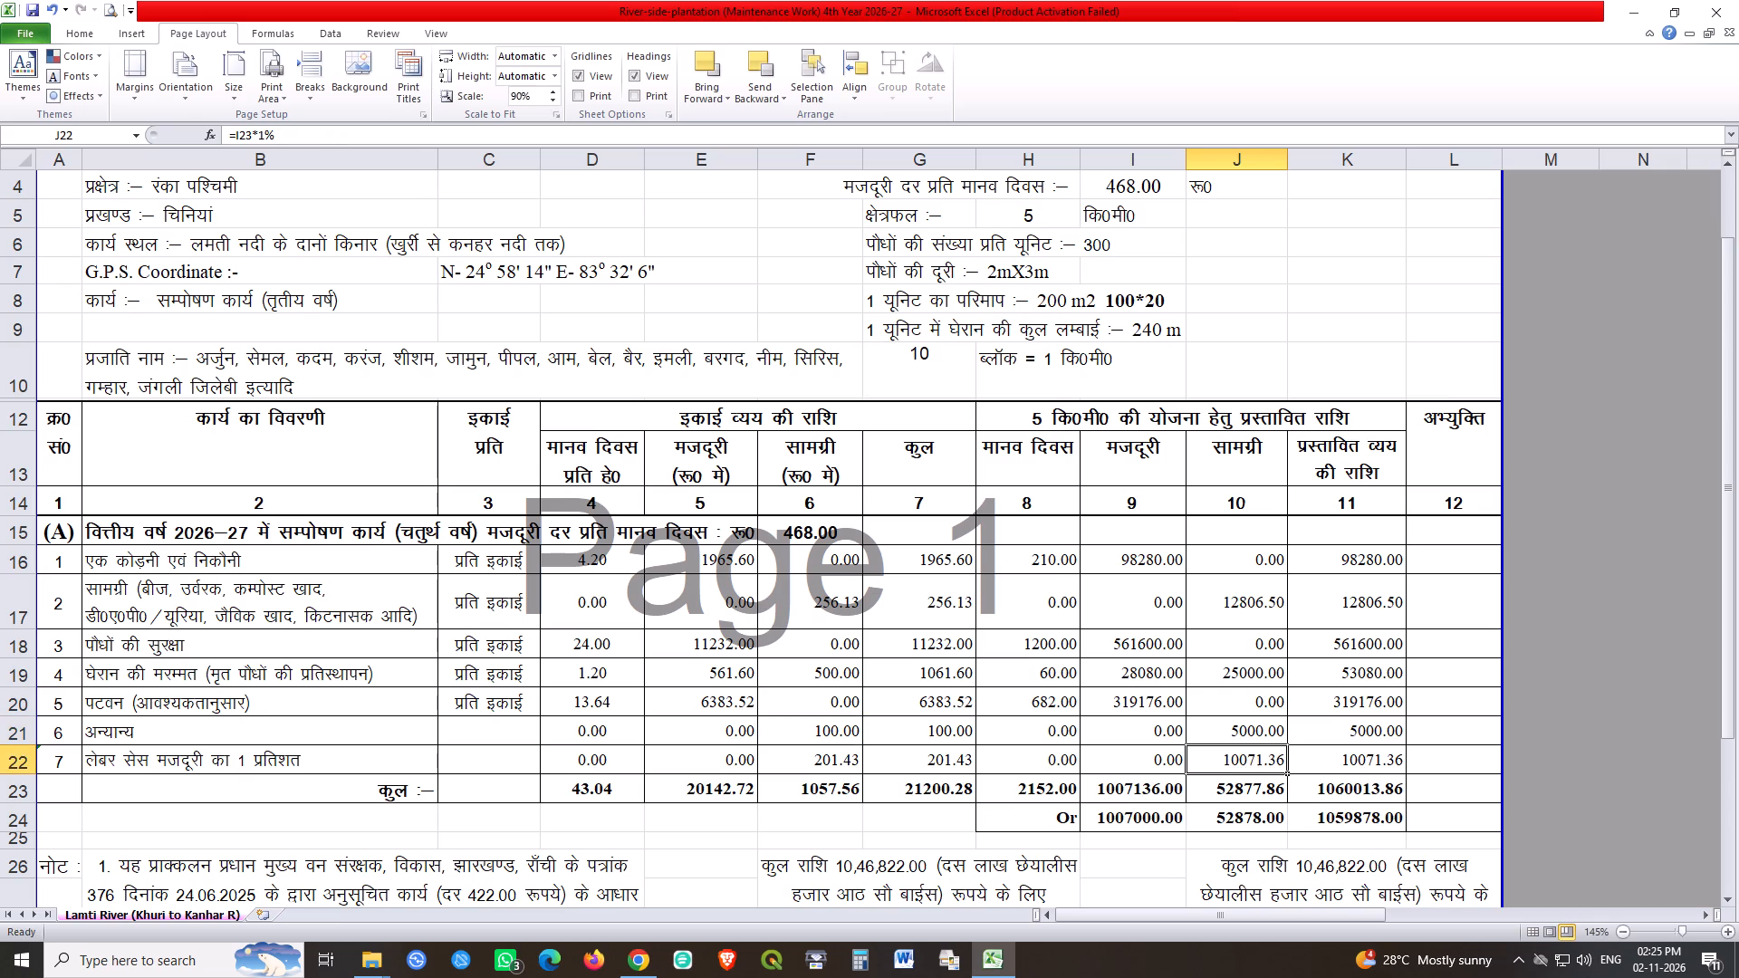
key("Return")
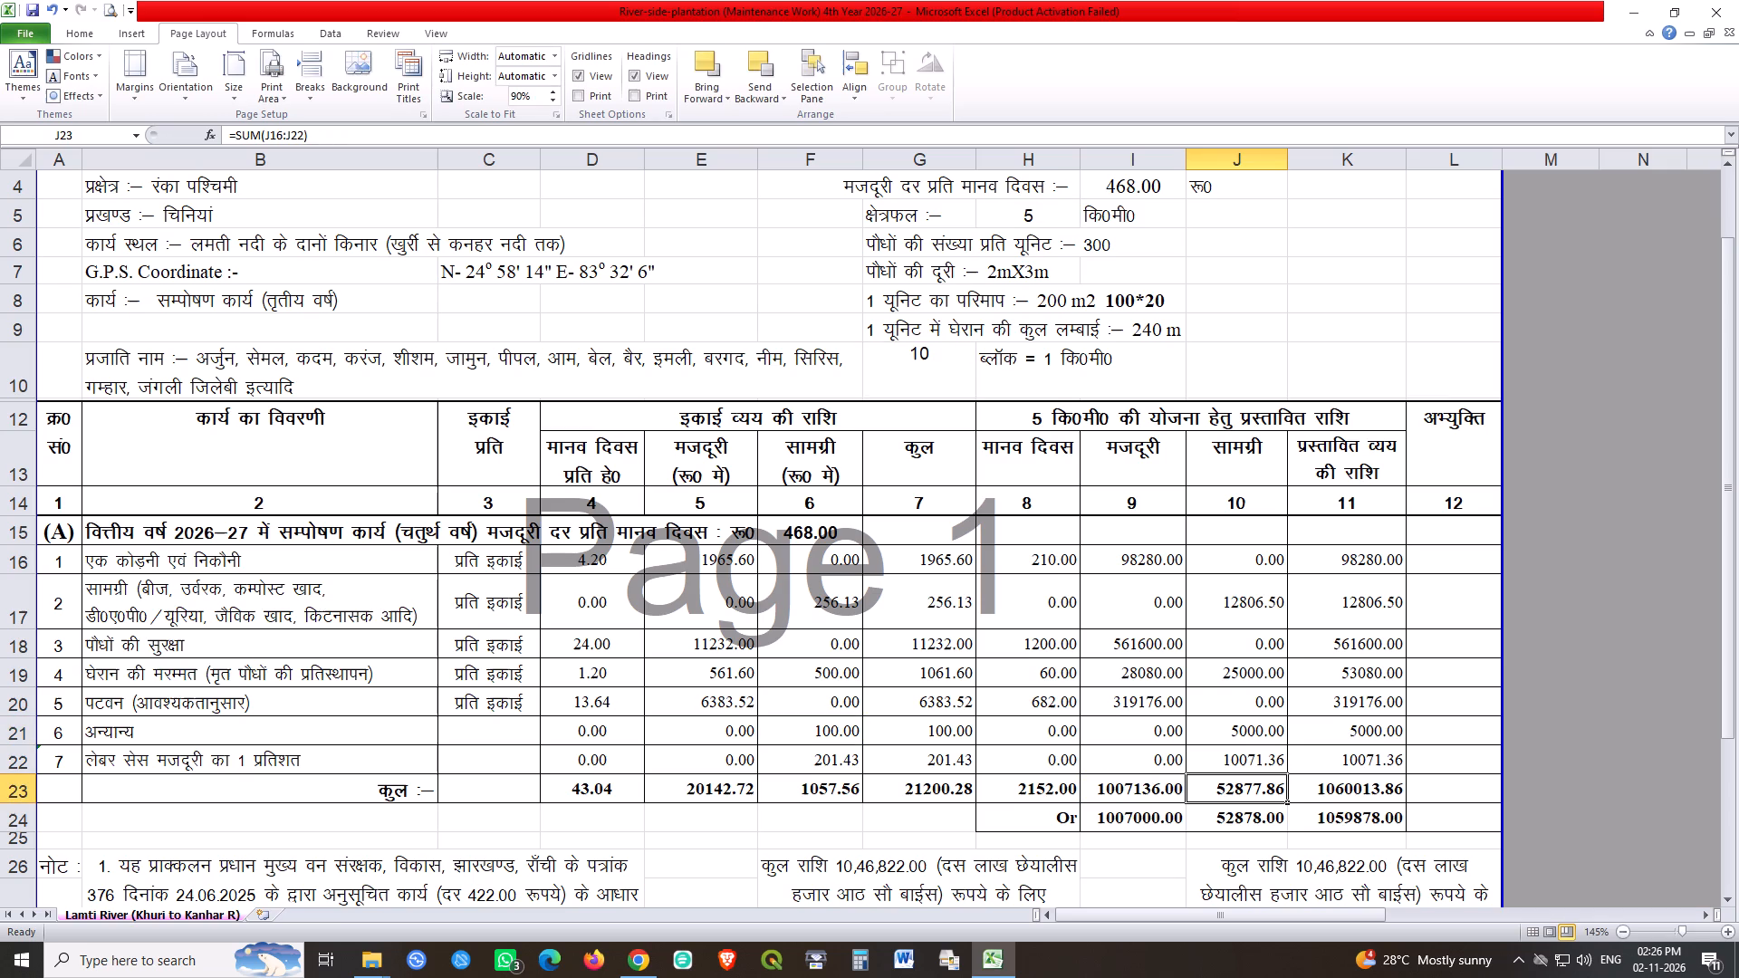
double_click(1237, 795)
key("Return")
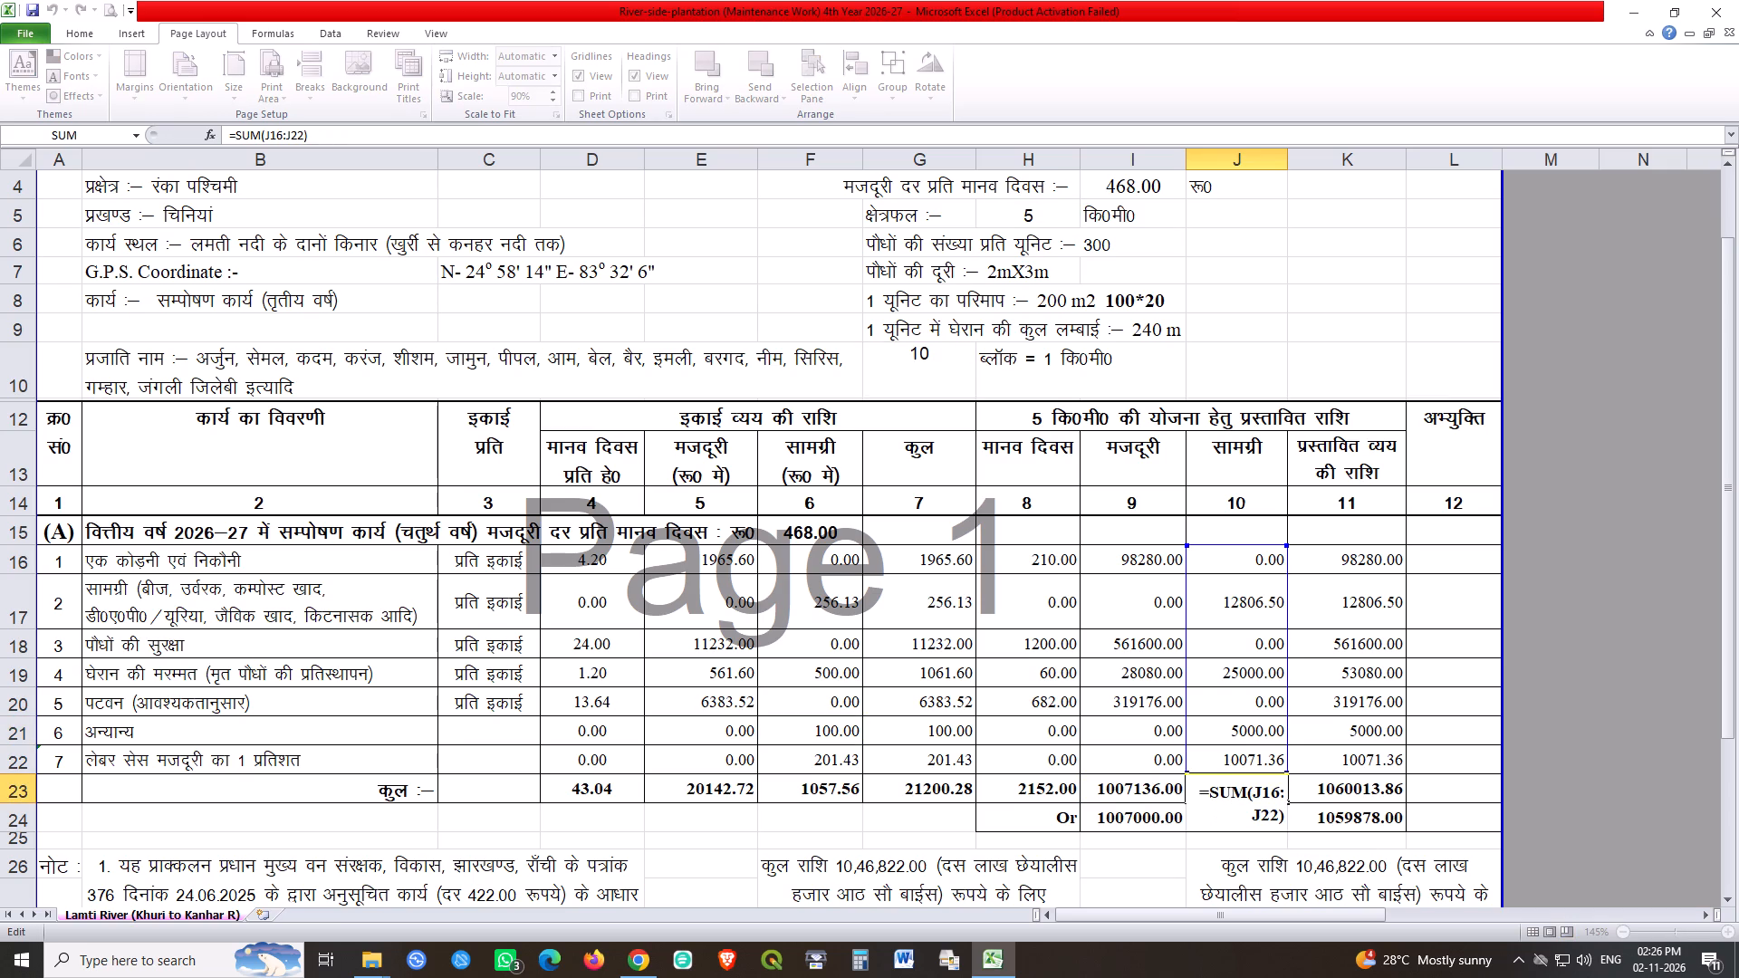
double_click(1244, 822)
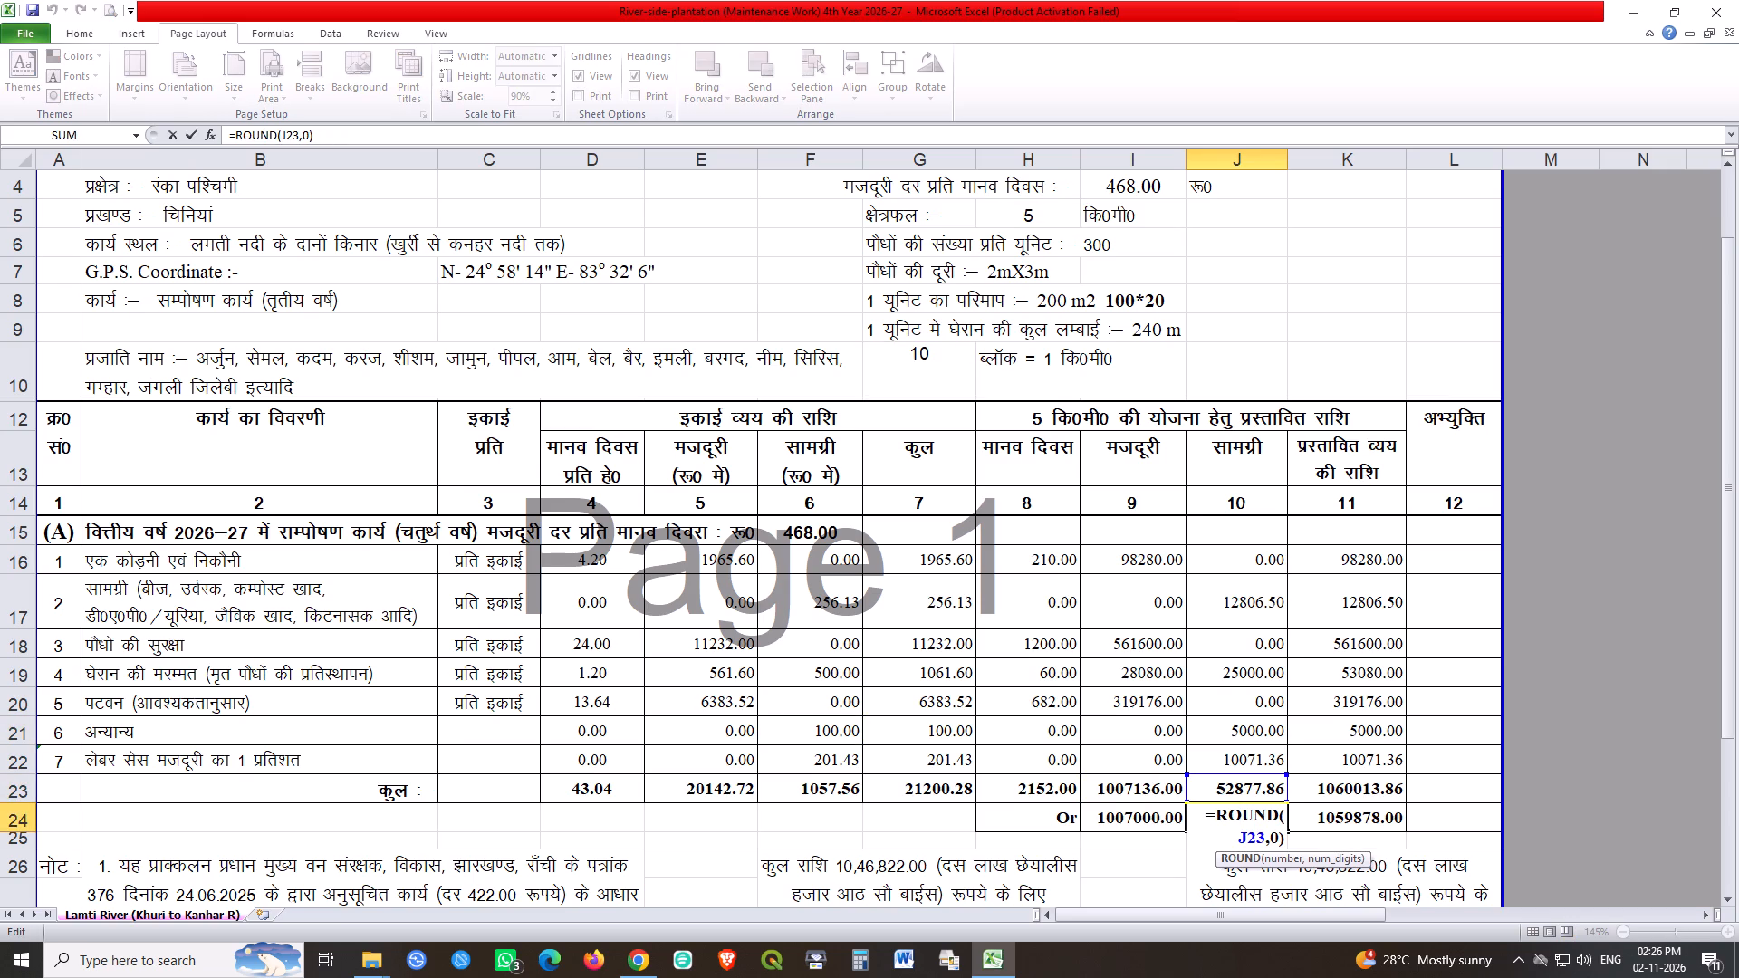
key("Return")
Fill the proposed expenditure formula =SUM(I16:J16) from K16 down through the labour cess row, K22.
double_click(1379, 560)
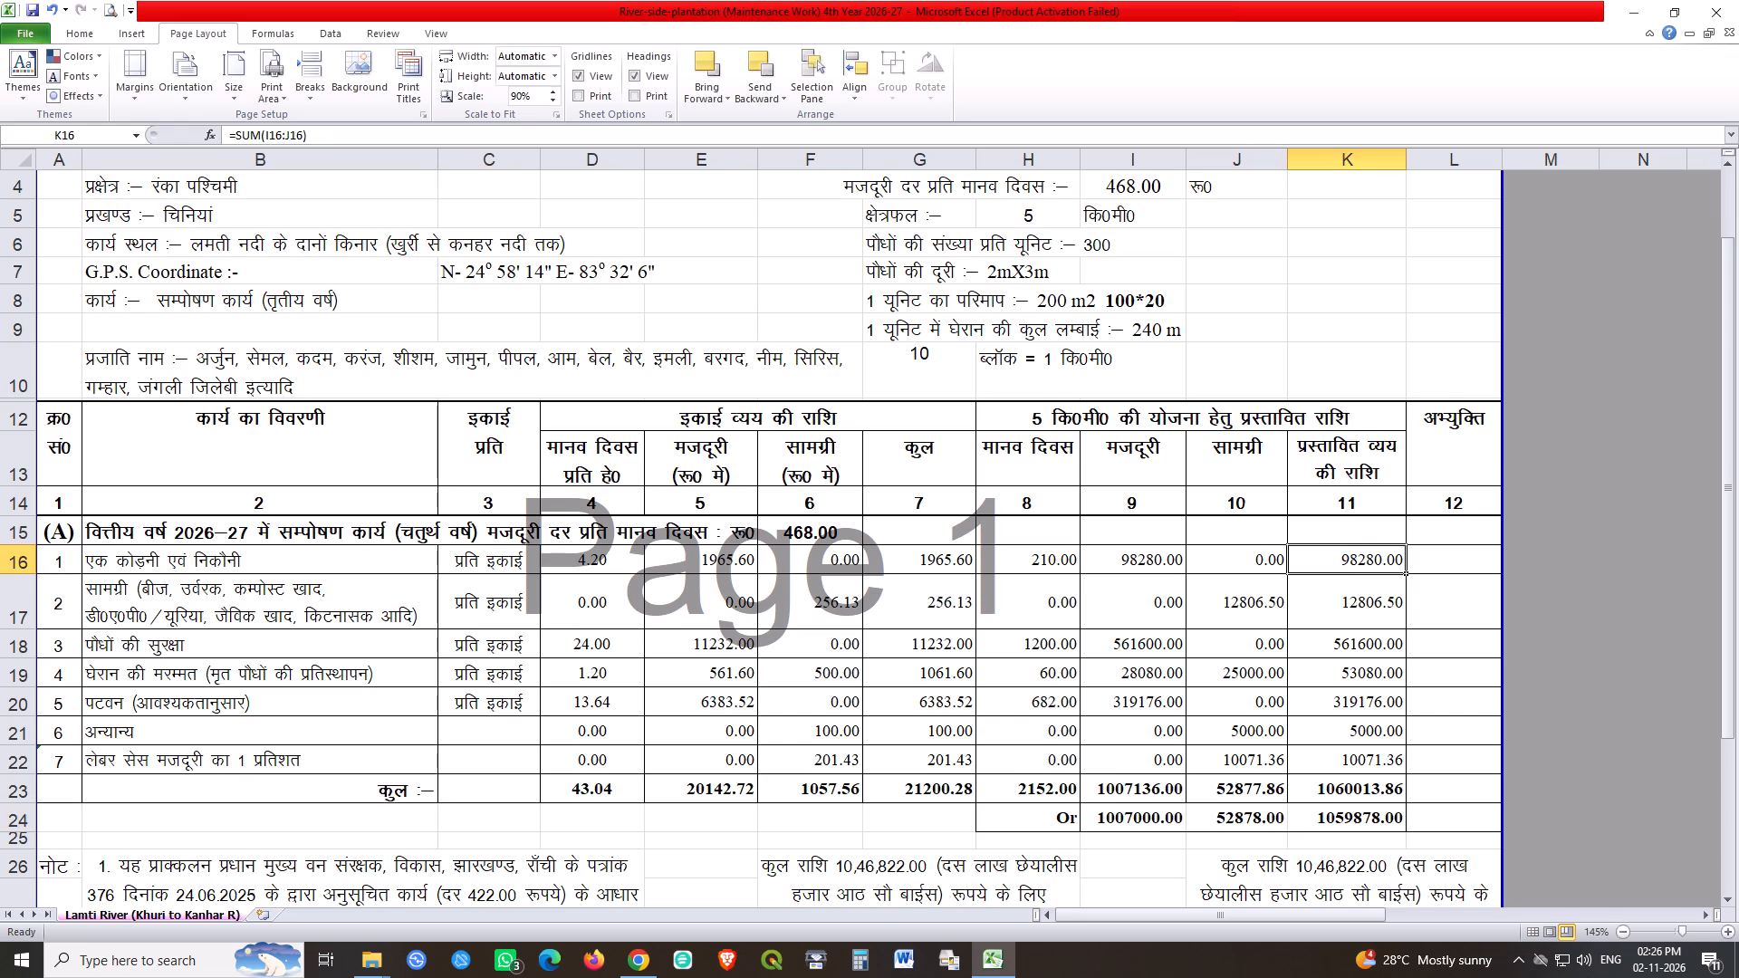
key("Return")
left_click(1379, 560)
left_click_drag(1408, 576, 1402, 753)
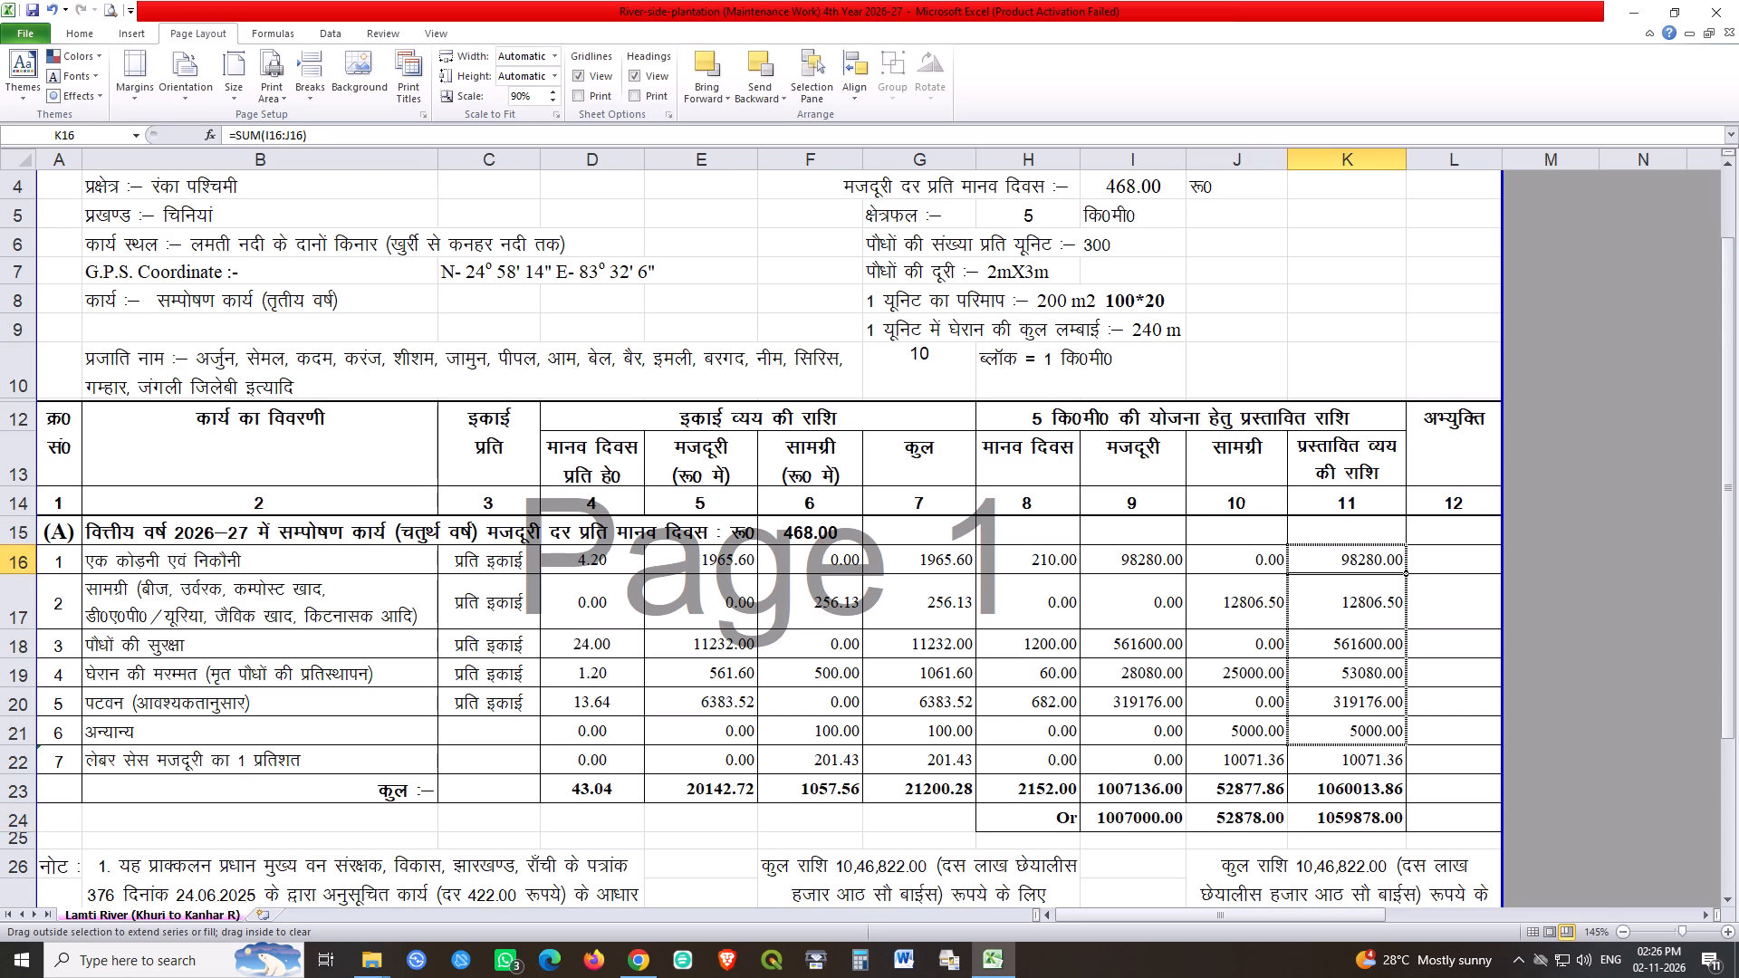
left_click_drag(1402, 753, 1402, 769)
Check the proposed expenditure total and rounded total formulas in K23 and K24.
double_click(1368, 794)
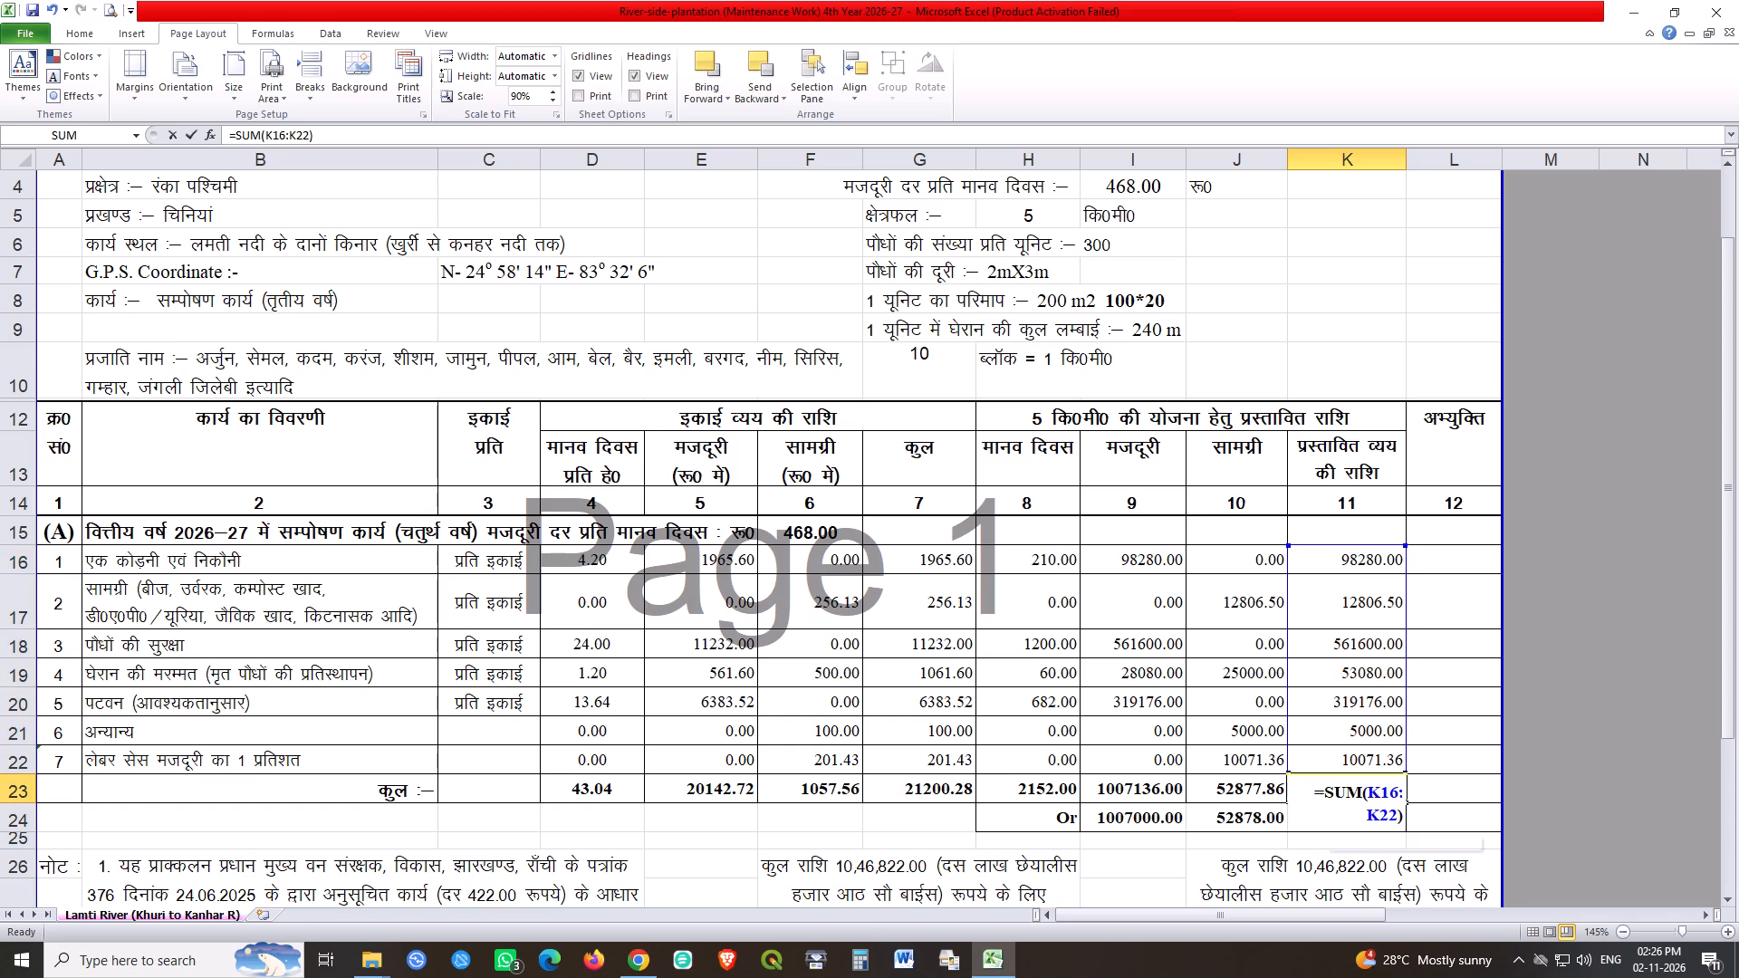
key("Return")
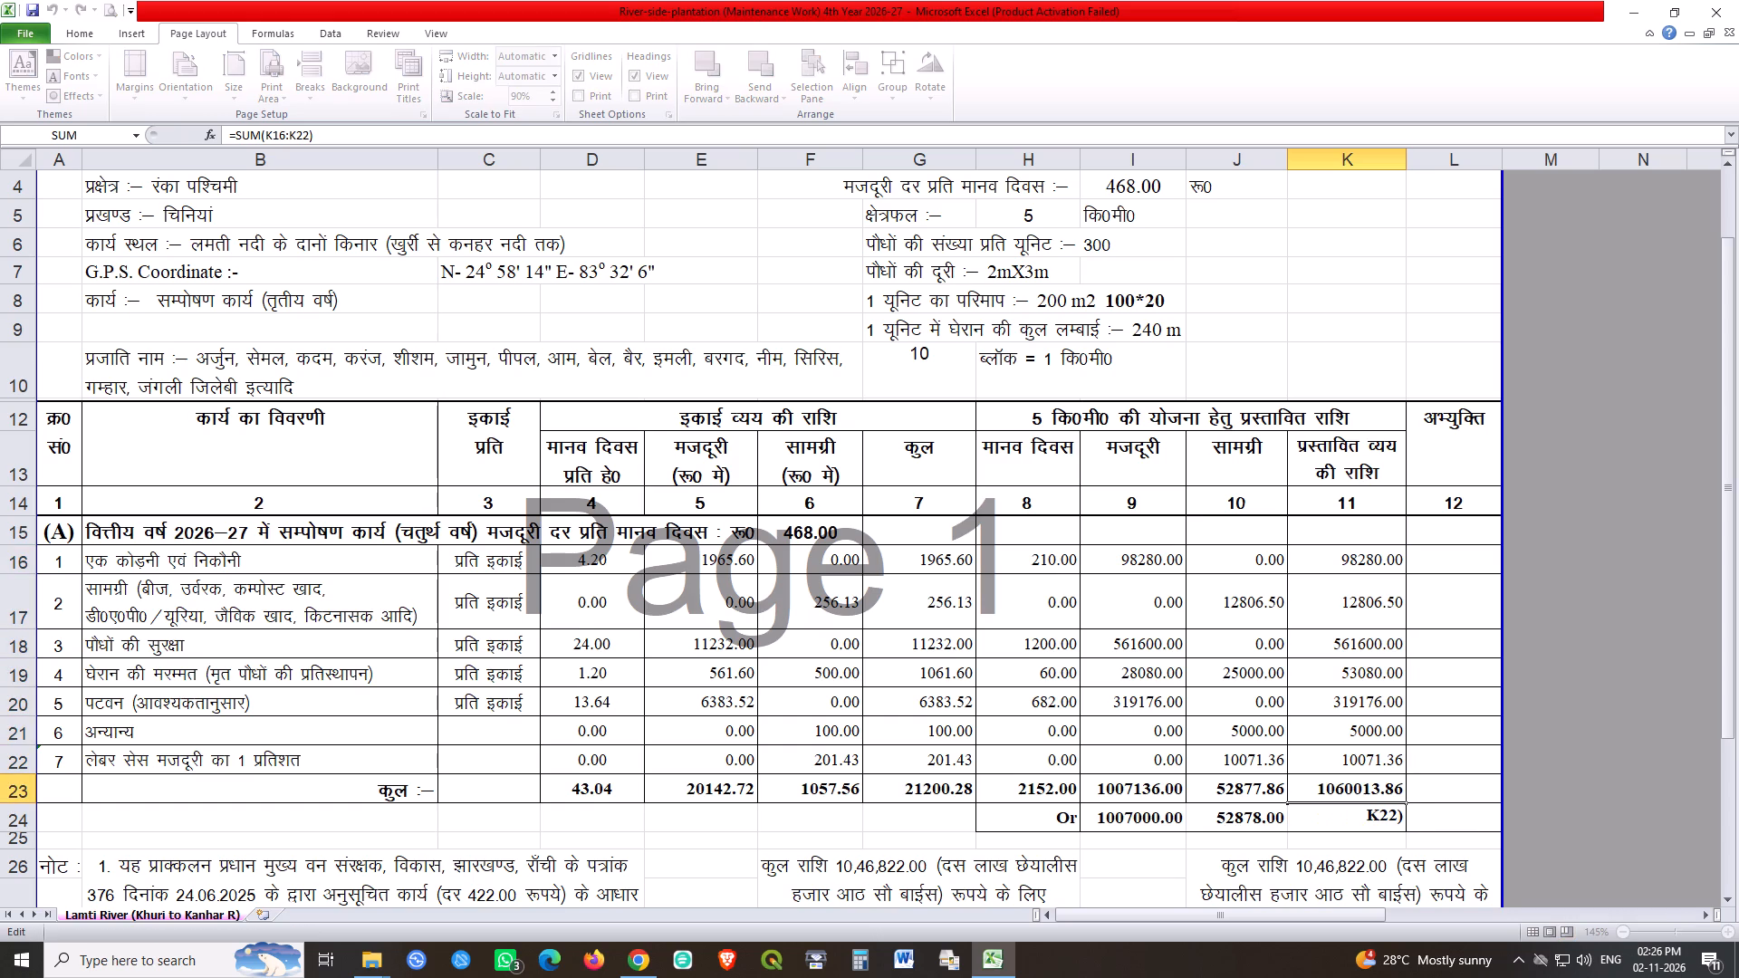
double_click(1331, 821)
key("Return")
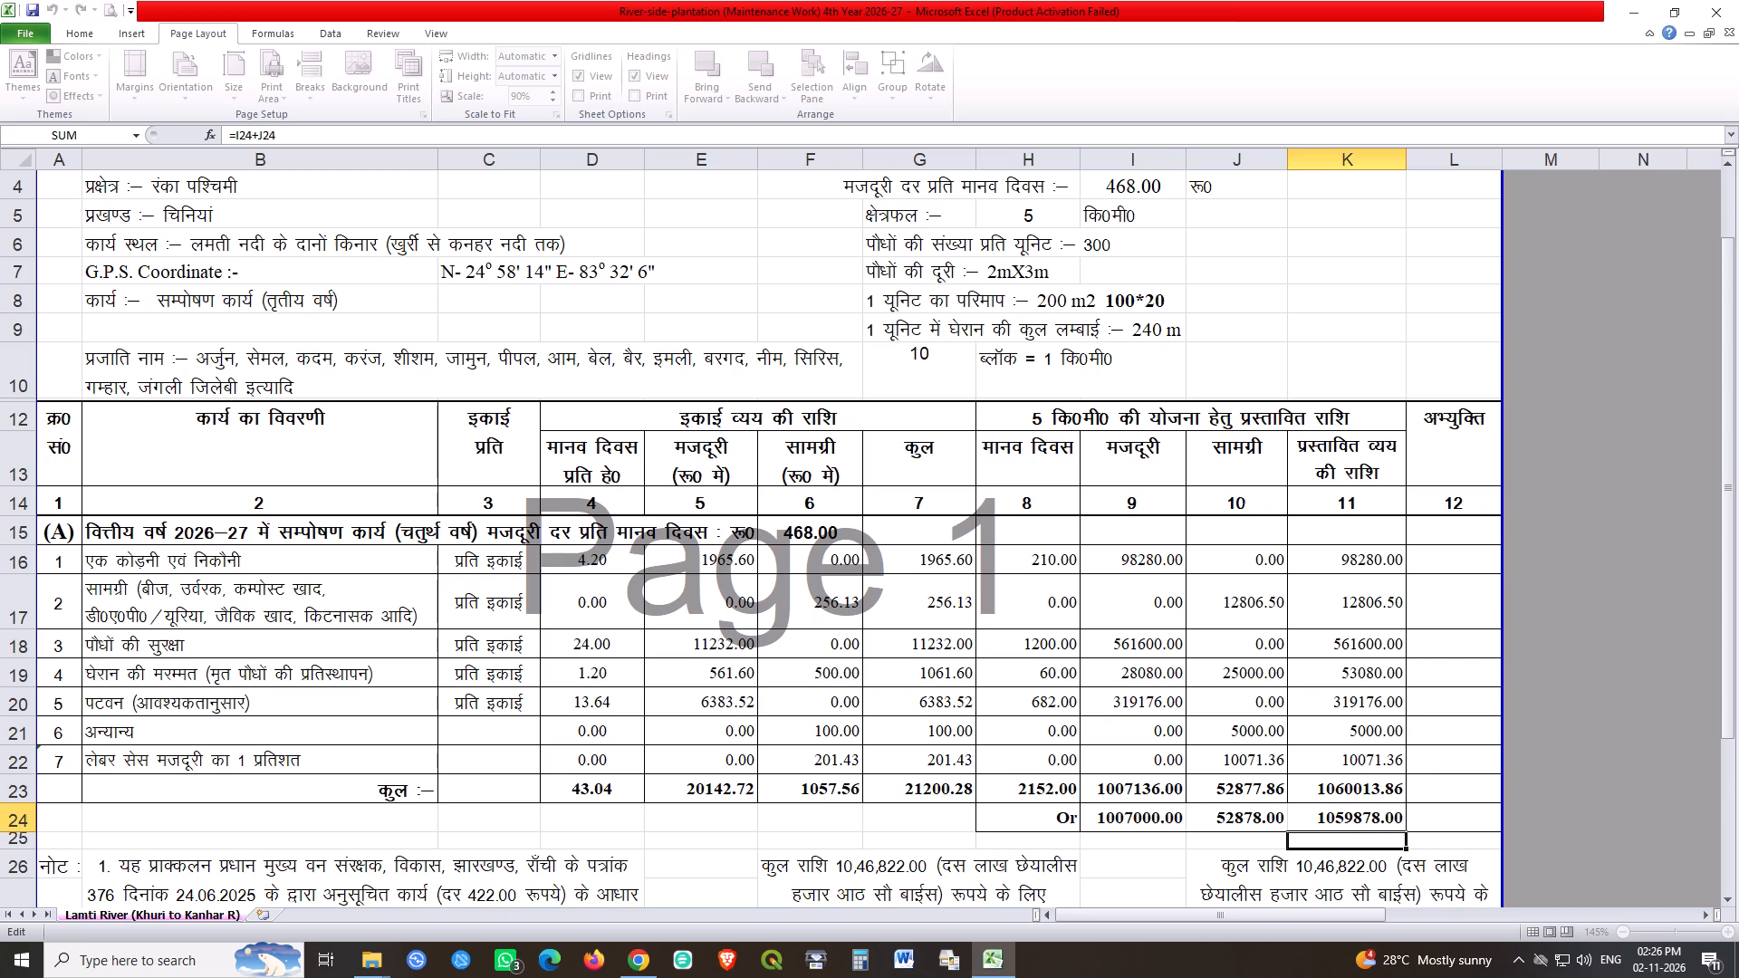
Insert a blank row above the note and approval text in row 26.
scroll(492, 708, "down", 1)
left_click(886, 794)
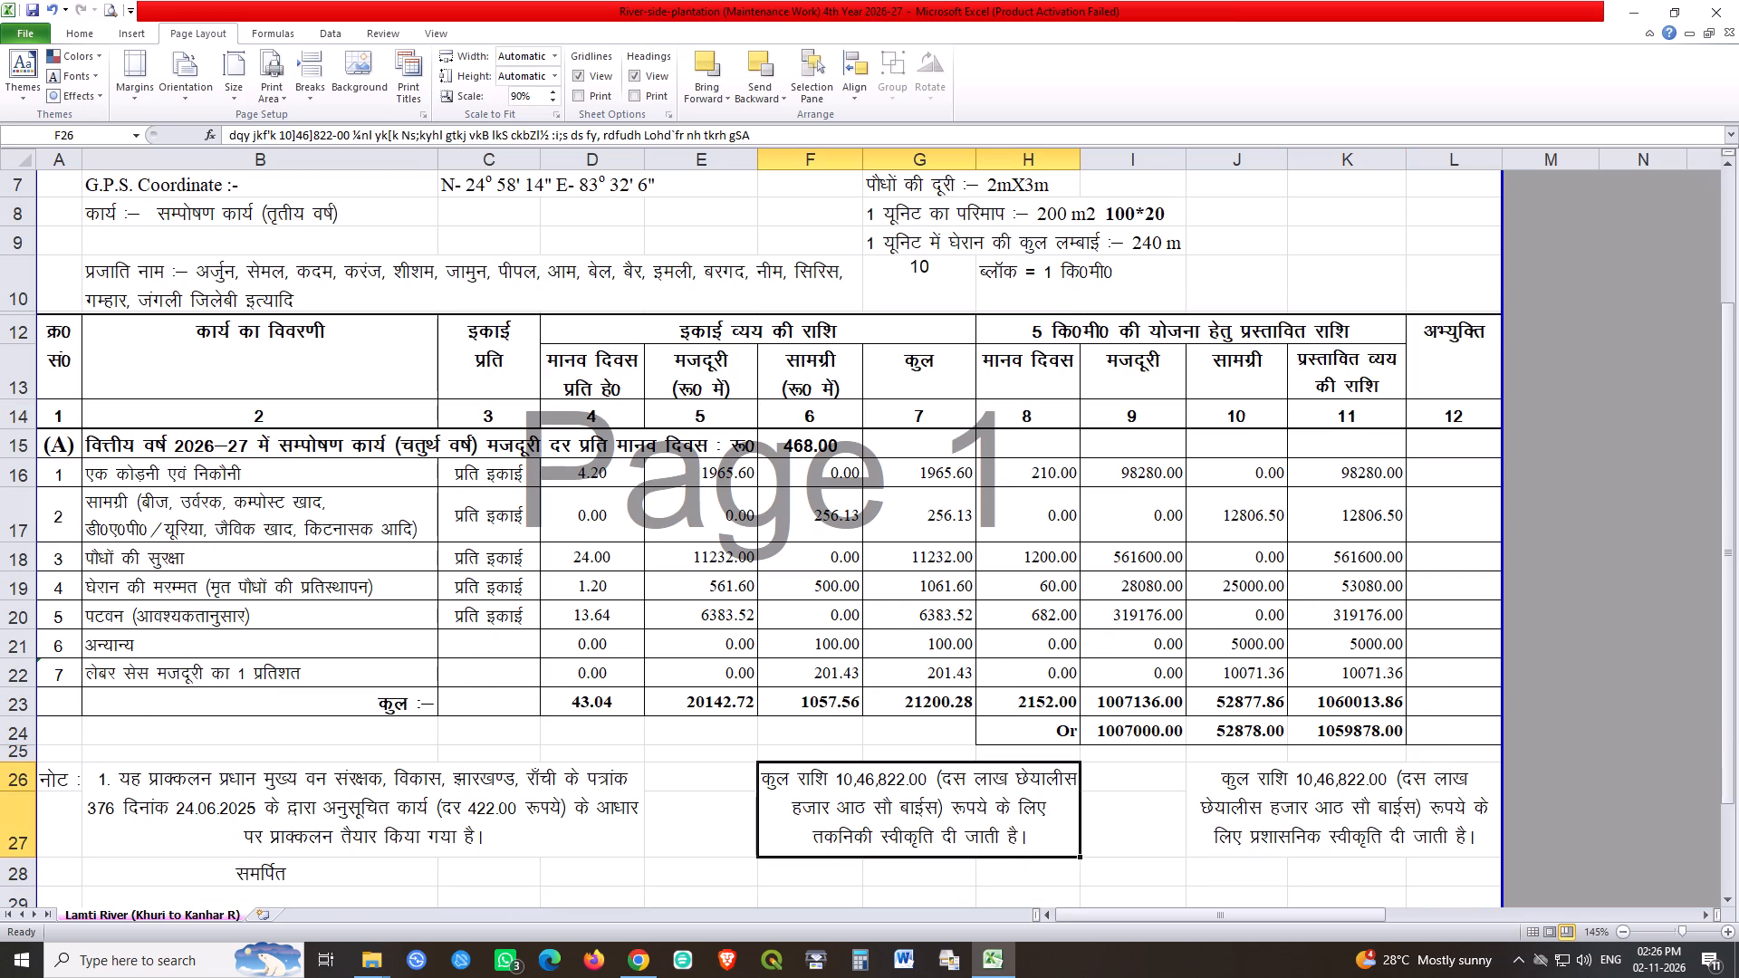
left_click(18, 775)
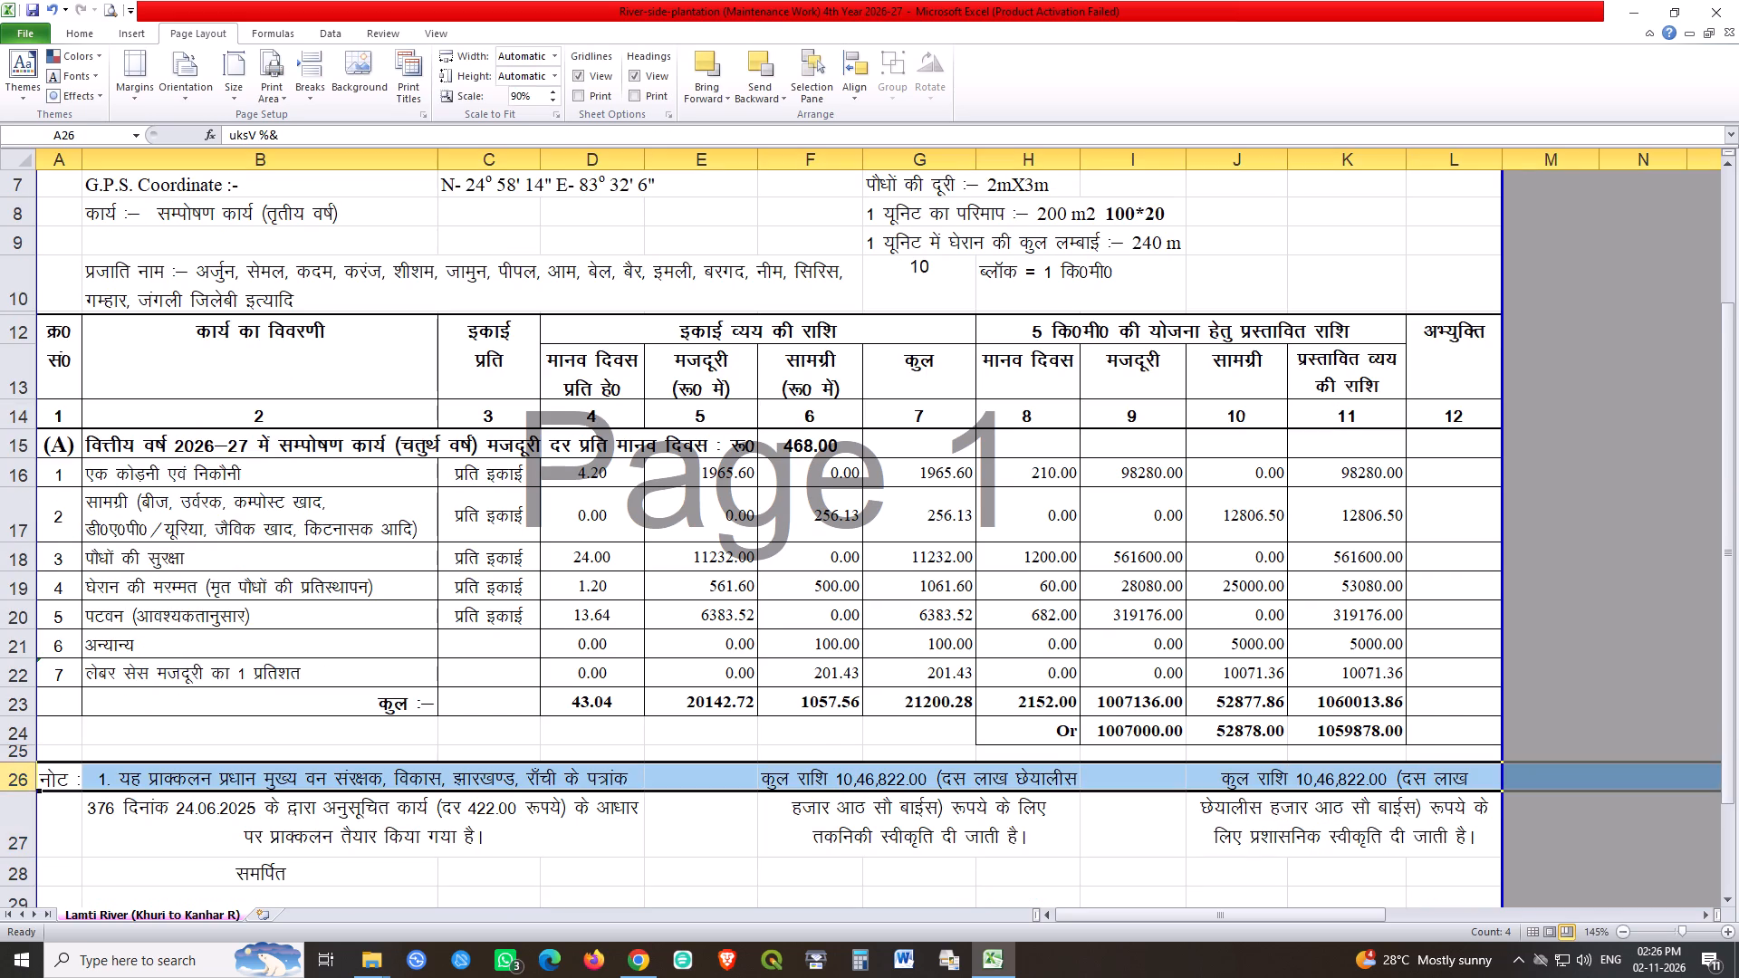
key("ctrl+plus")
Move the नोट label from A27 up to A26 in the new row.
double_click(216, 833)
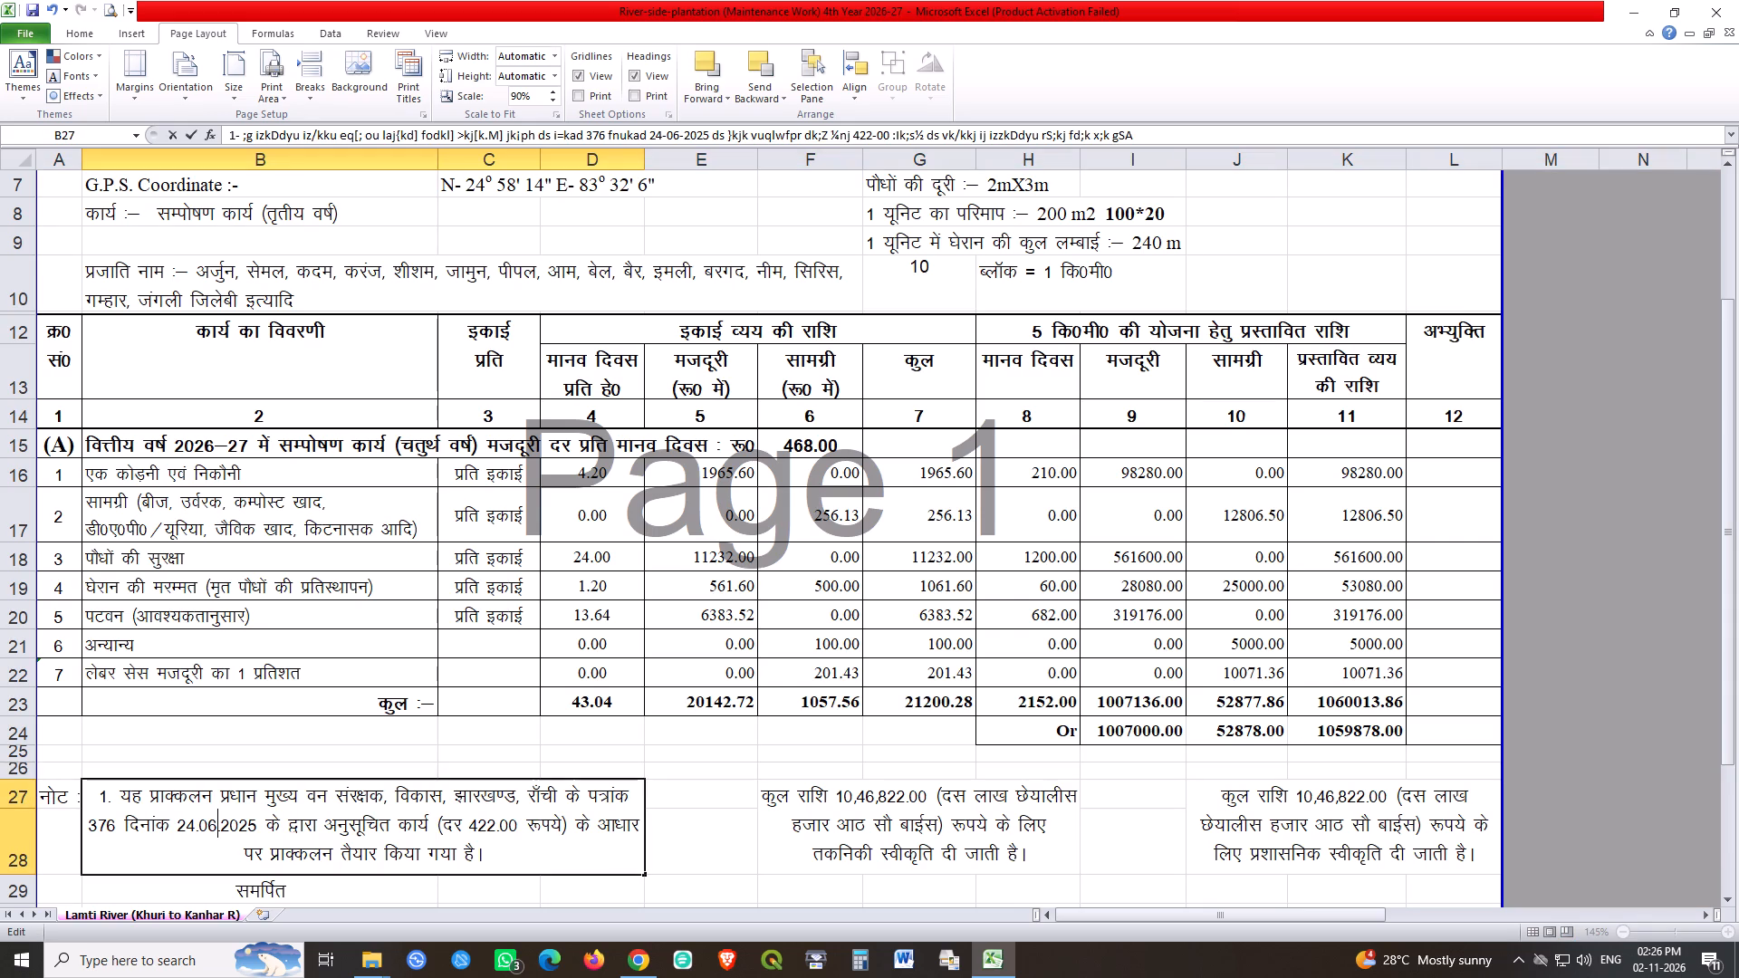
left_click(65, 798)
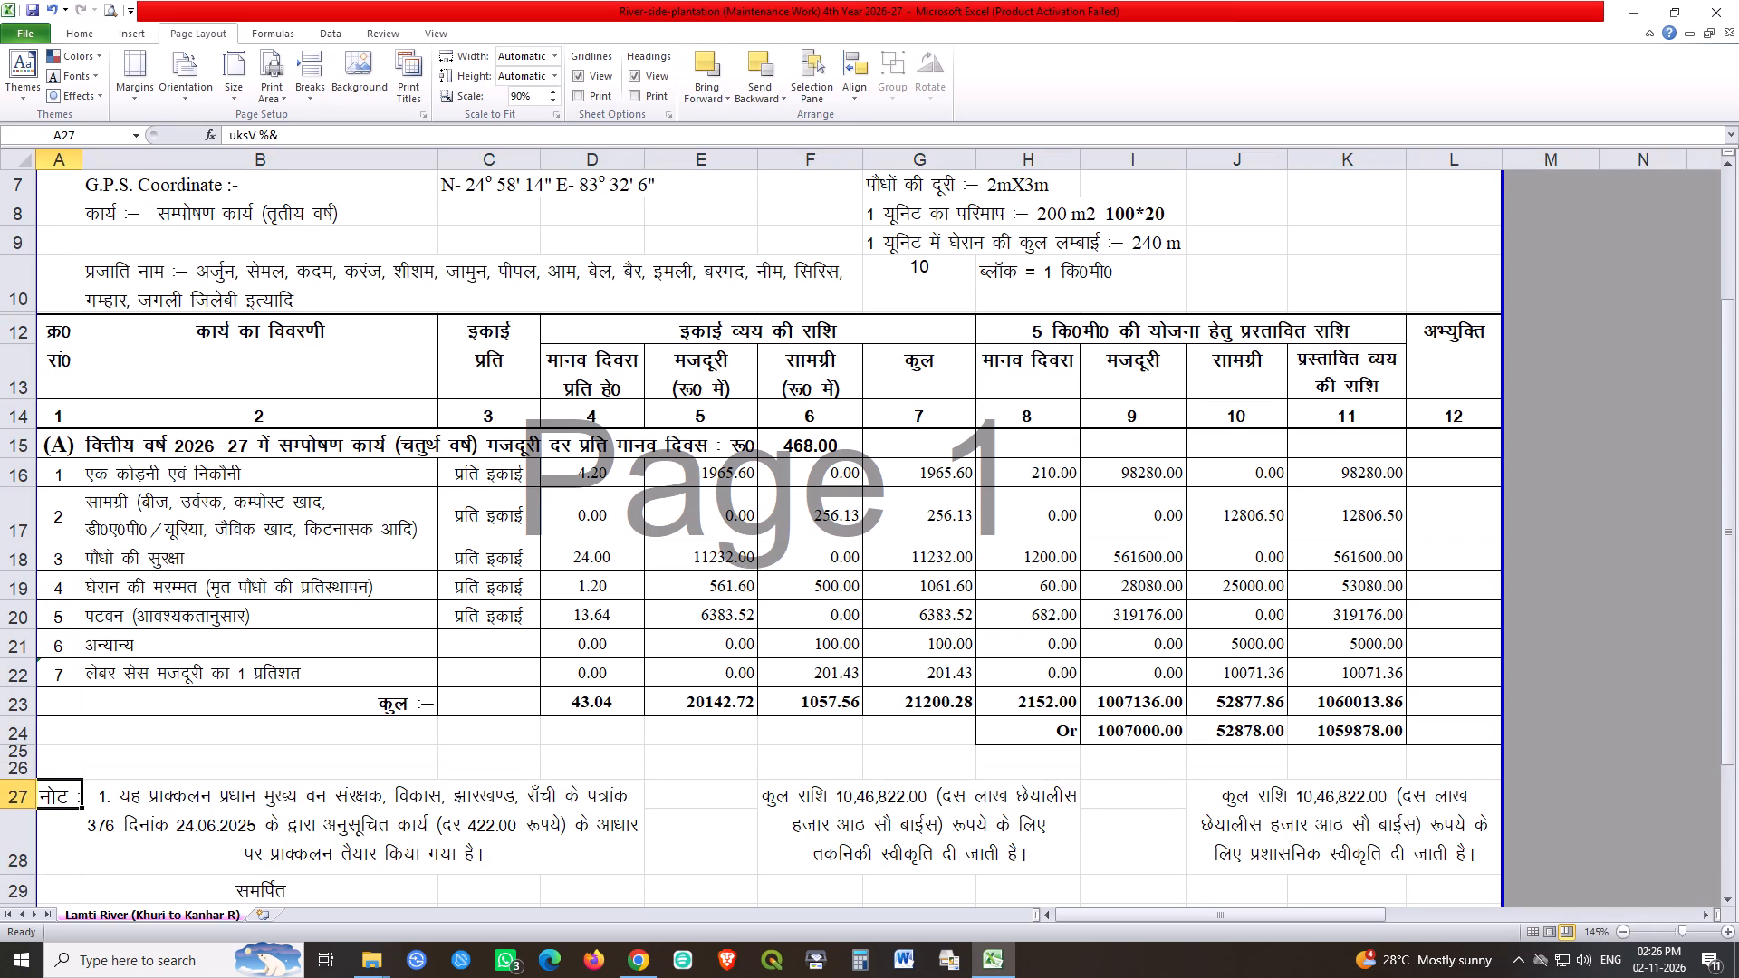
left_click_drag(78, 779, 77, 770)
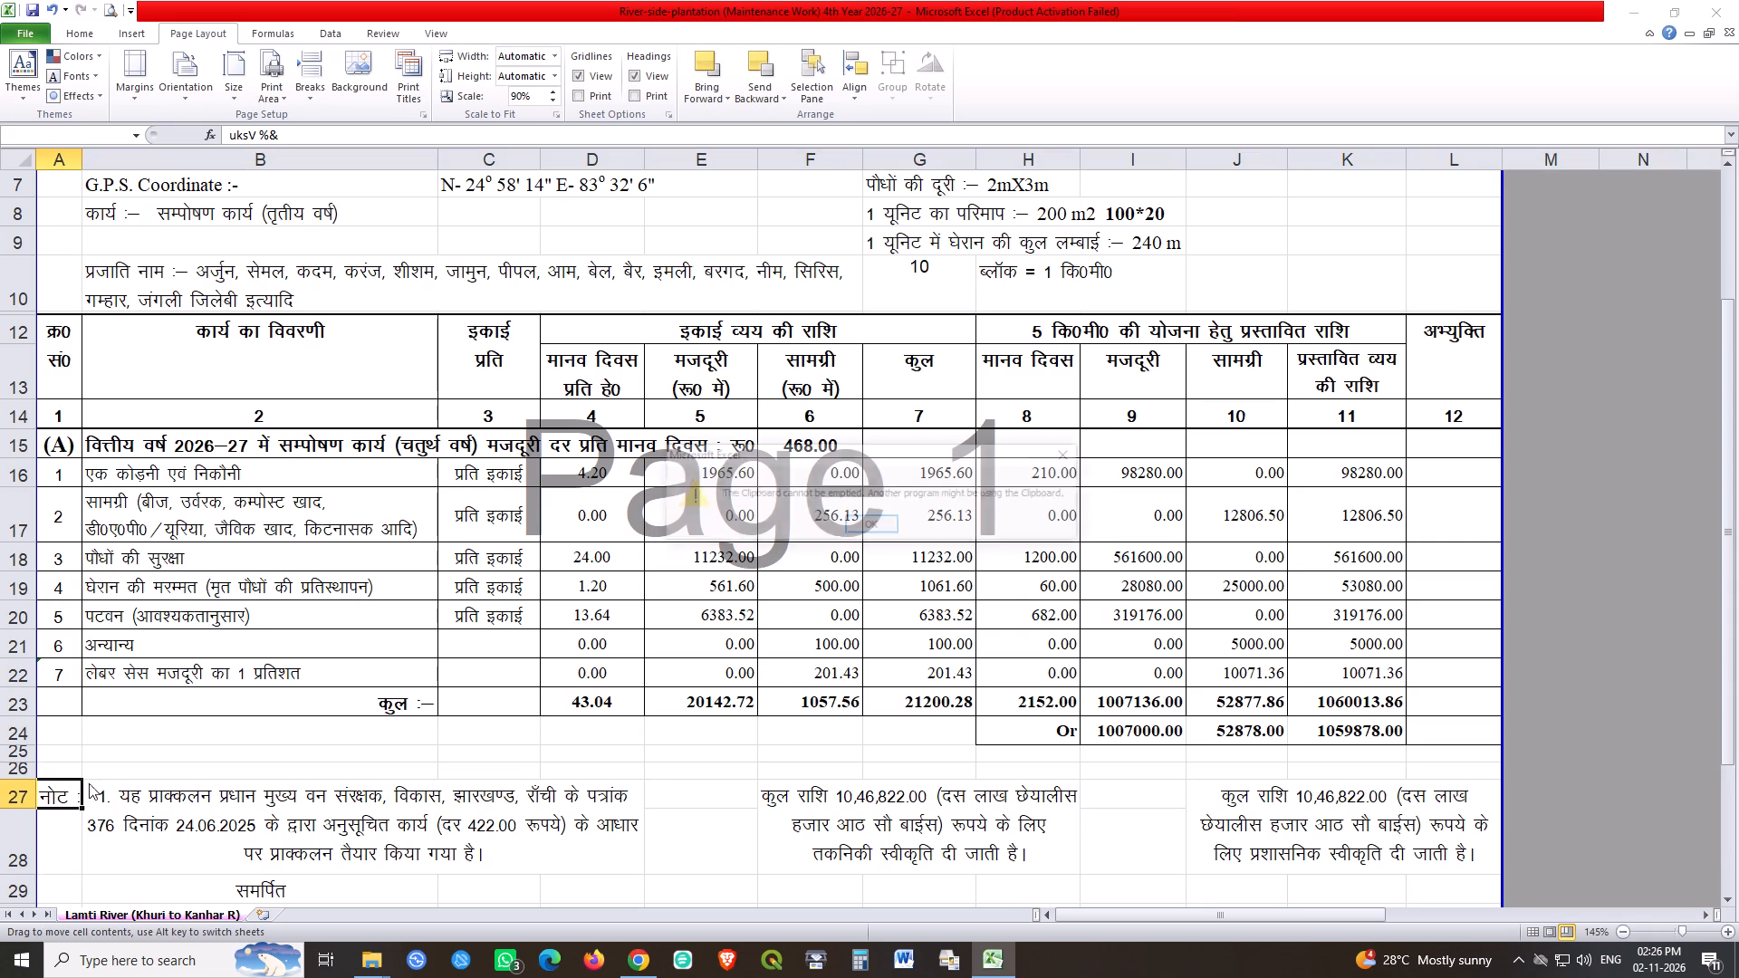
key("space")
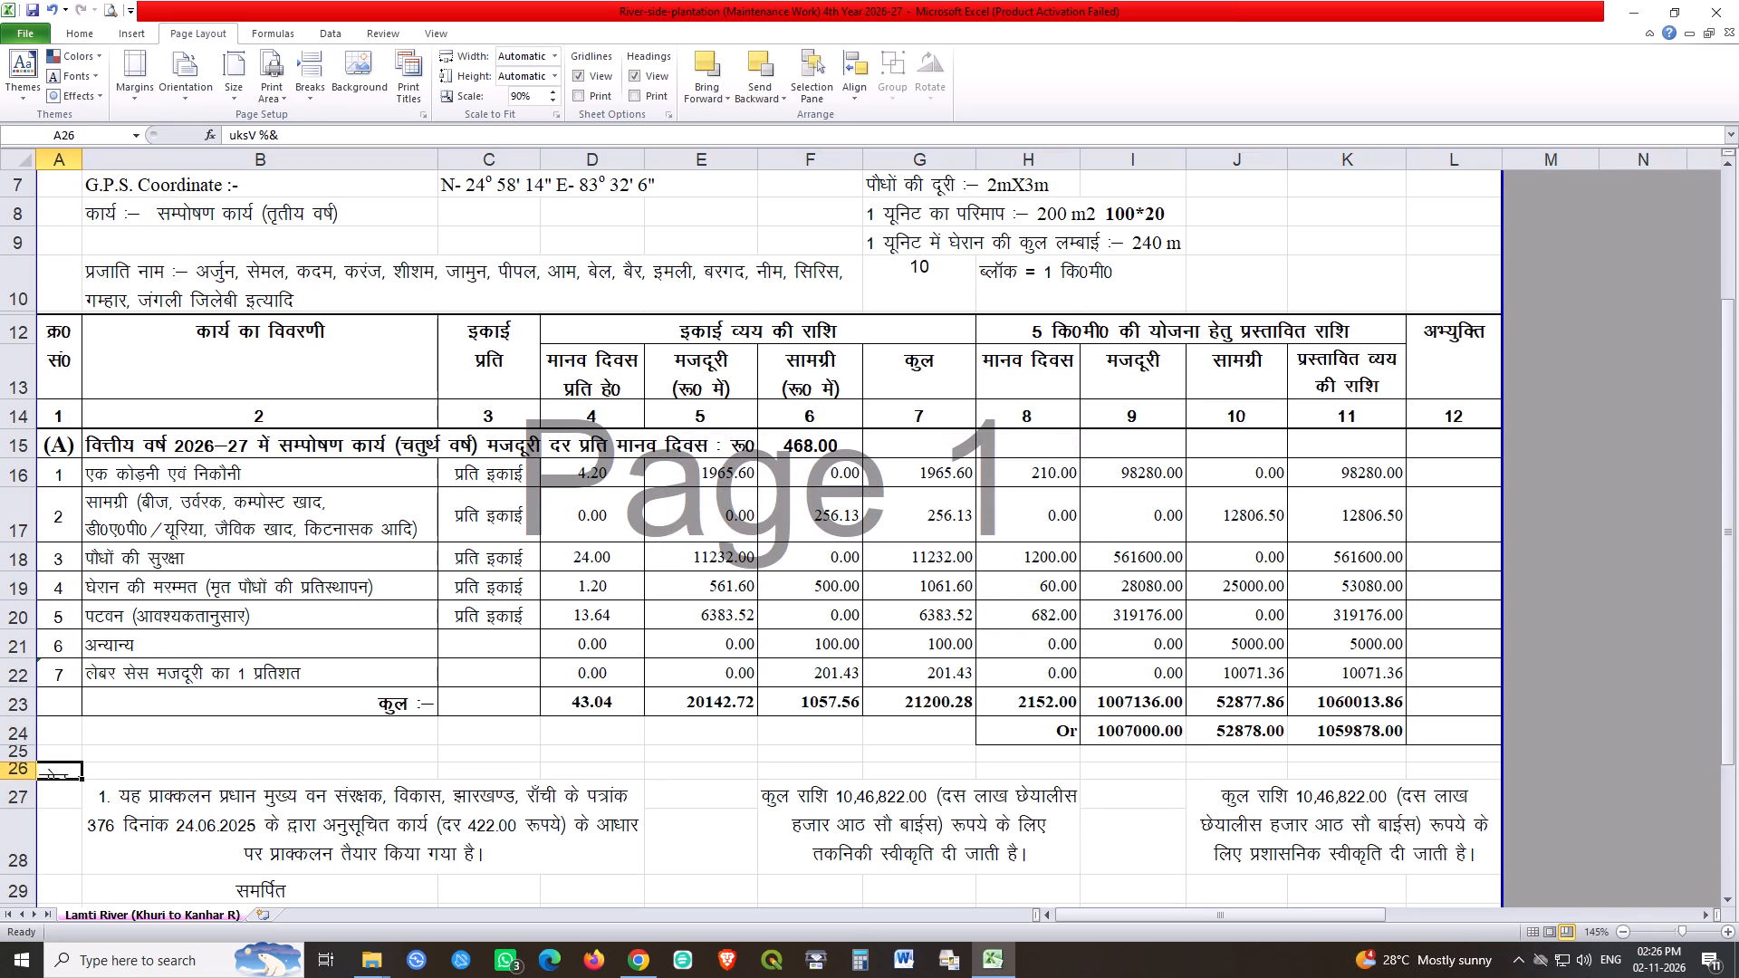
Cut the note sentence following the number 1 in B27 and paste it into B26.
double_click(496, 858)
left_click_drag(496, 858, 122, 799)
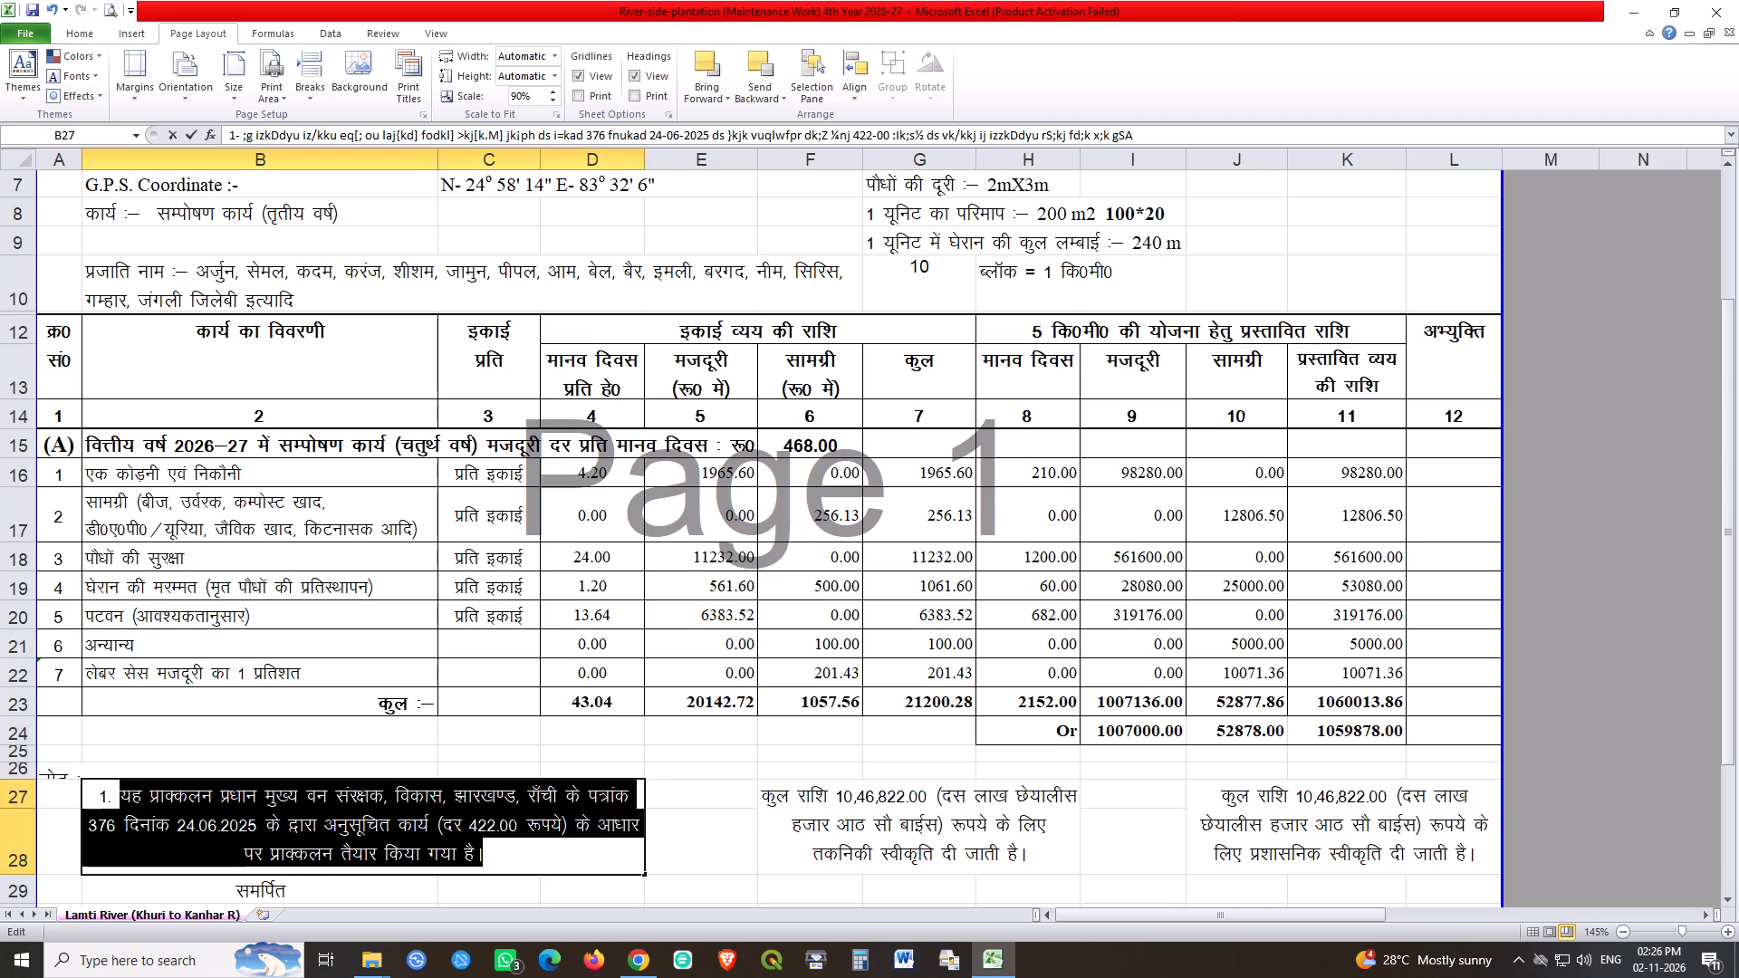
left_click_drag(122, 799, 123, 803)
key("ctrl+x")
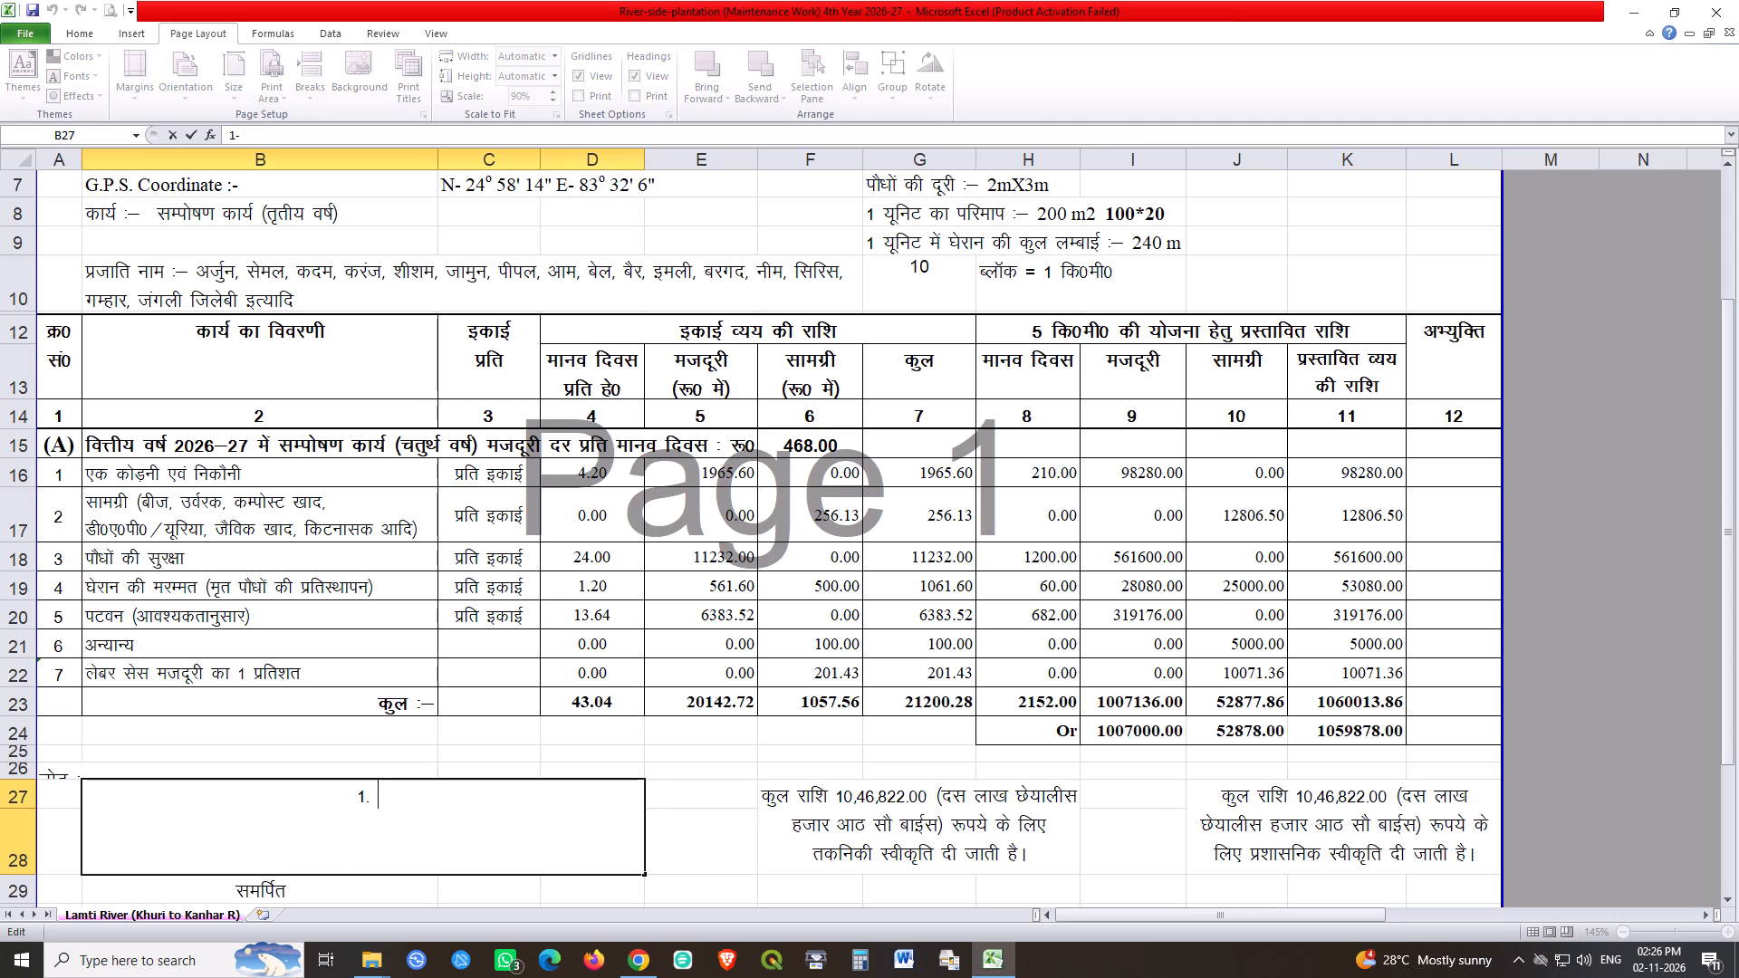
double_click(120, 770)
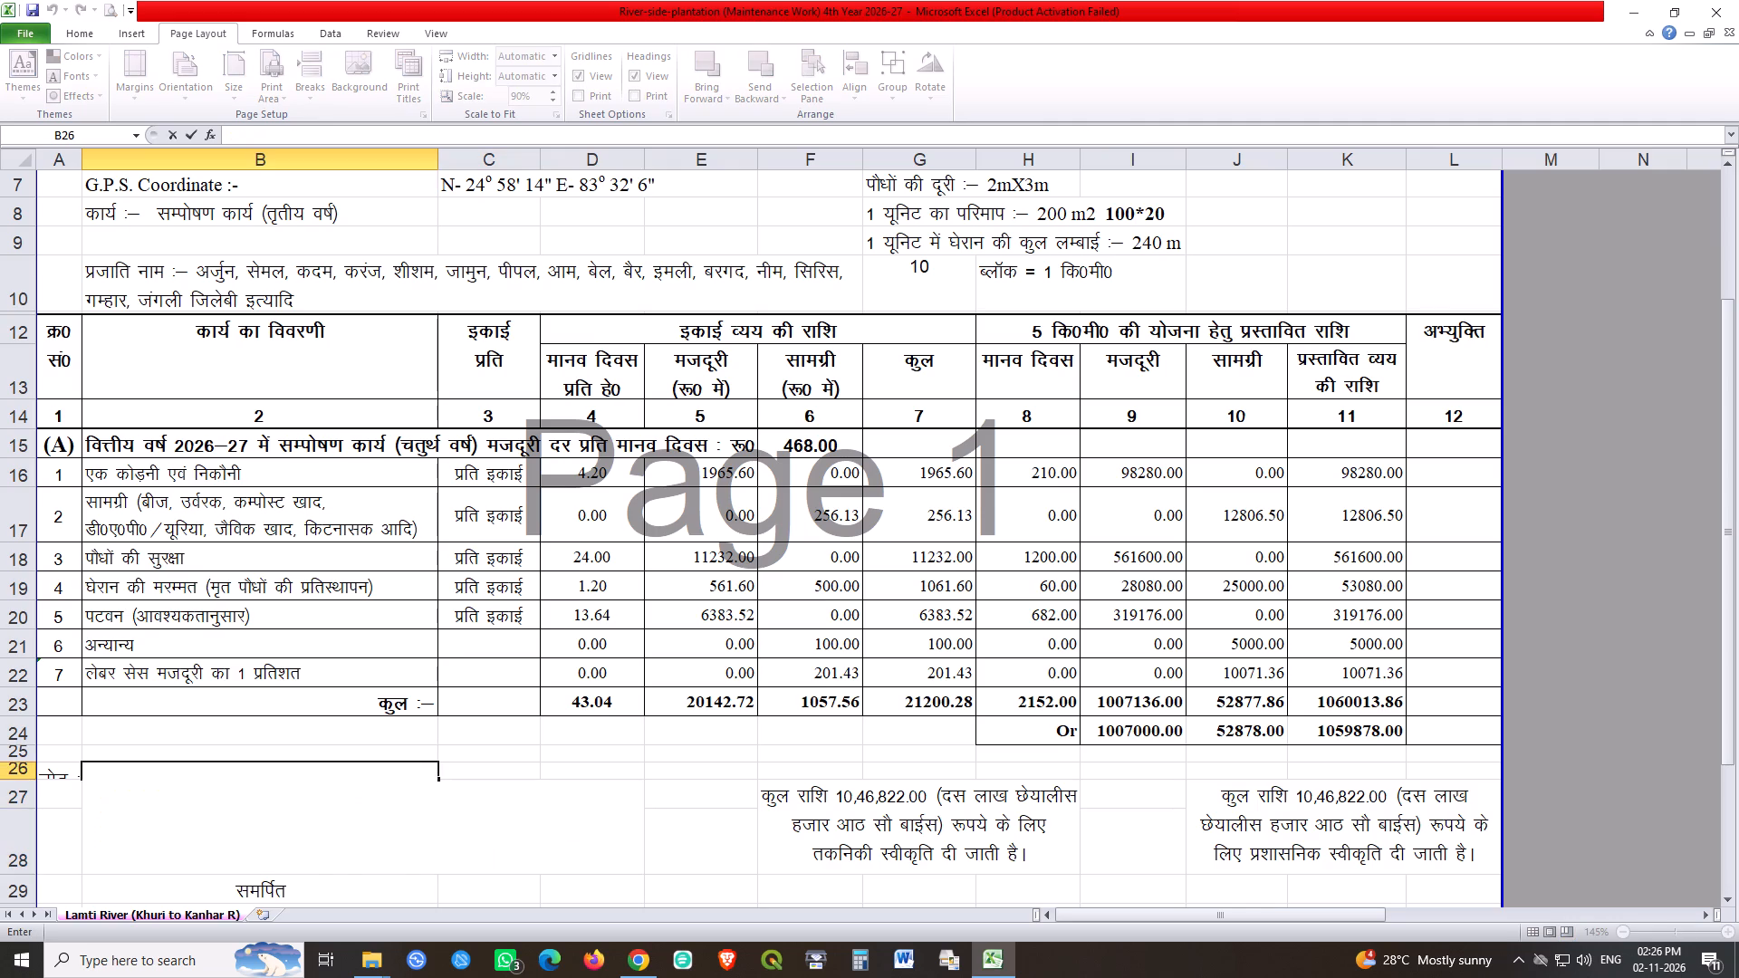
key("ctrl+v")
key("Return")
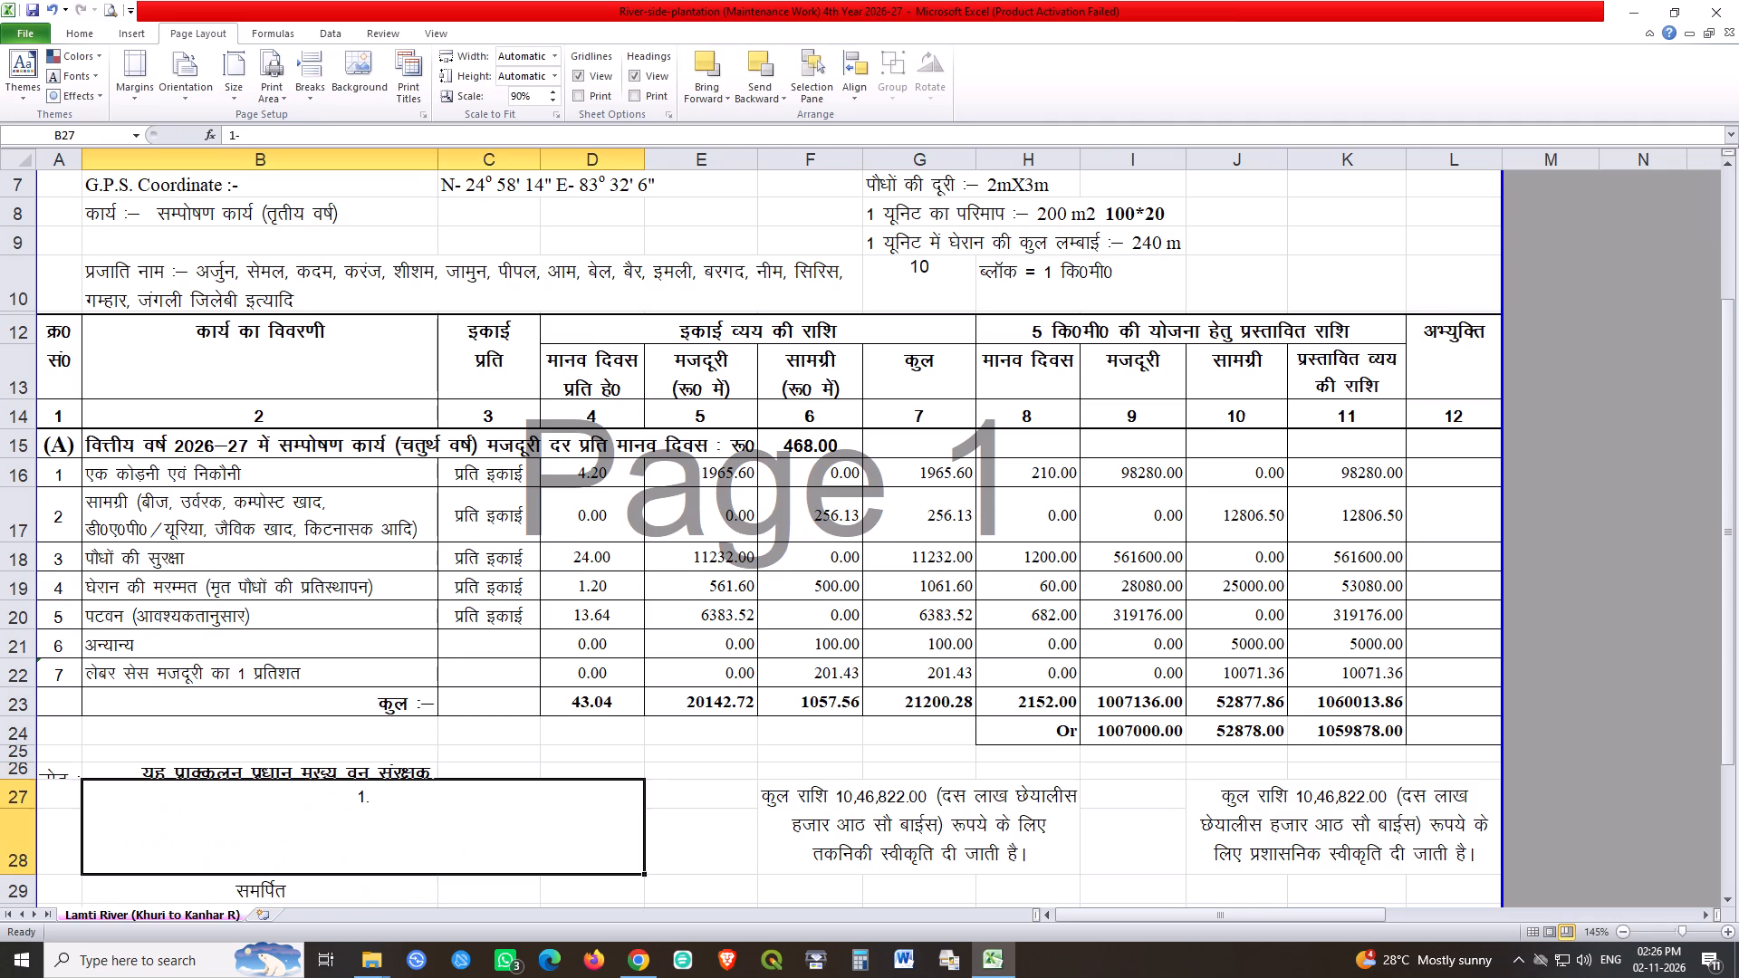
Turn off text wrapping for the note in B26 and left-align it.
left_click(227, 771)
left_click(92, 32)
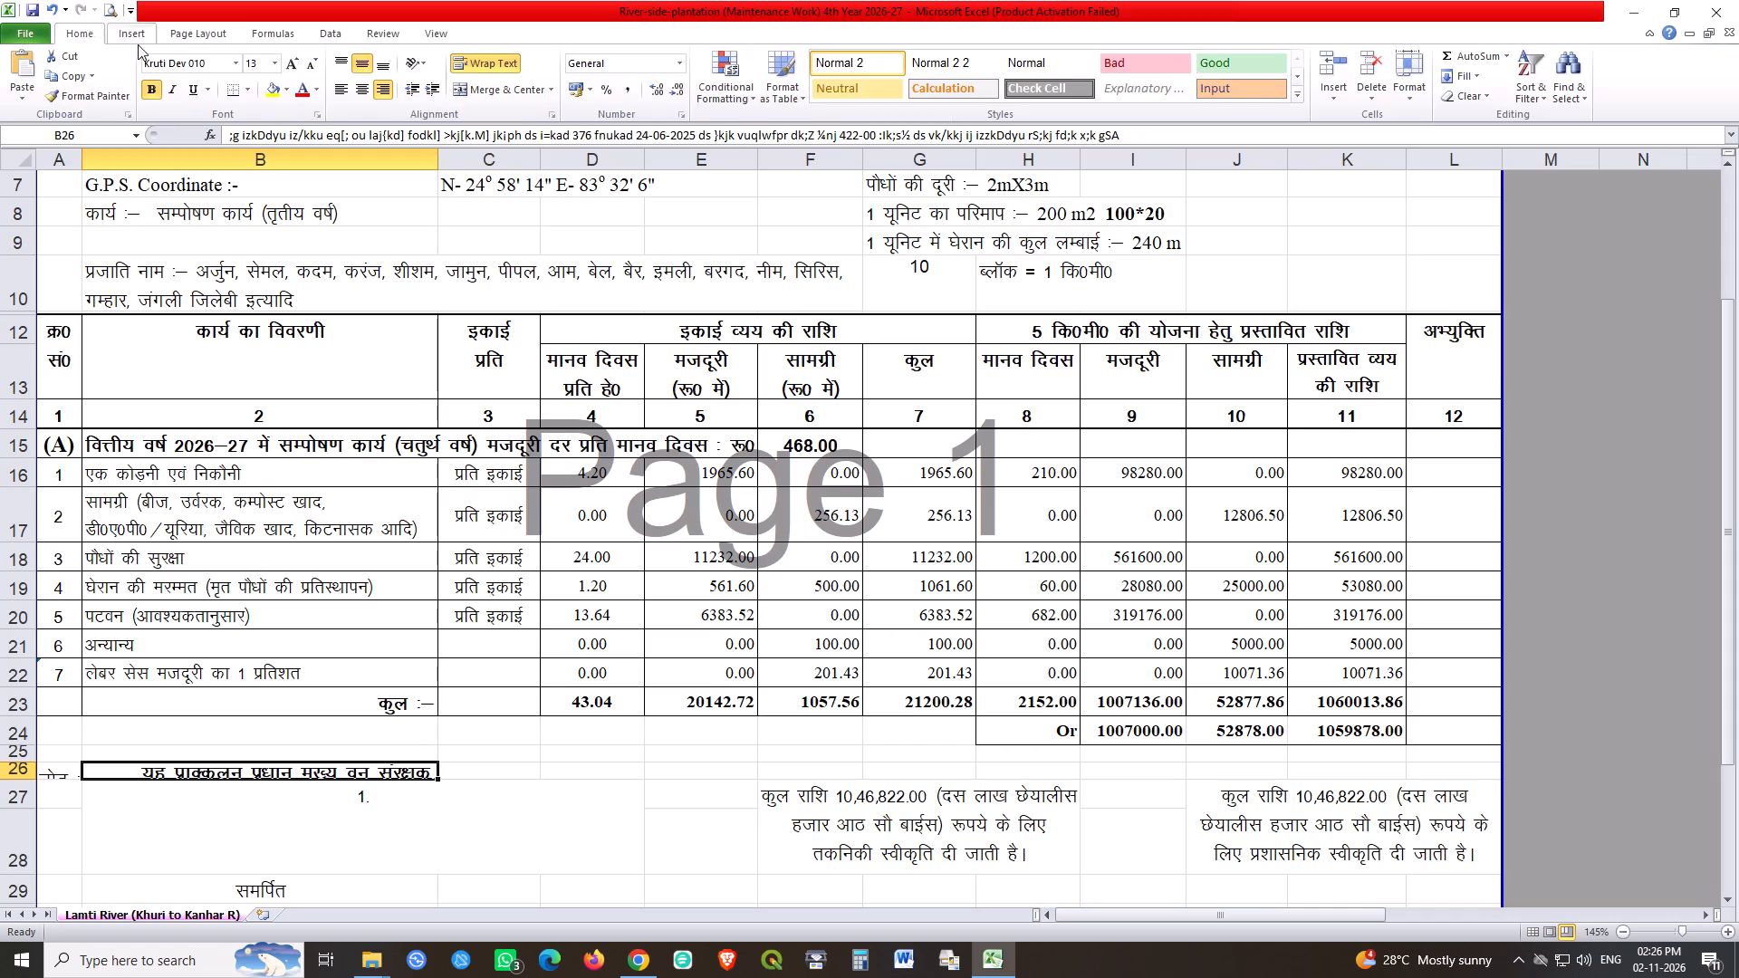
left_click(490, 62)
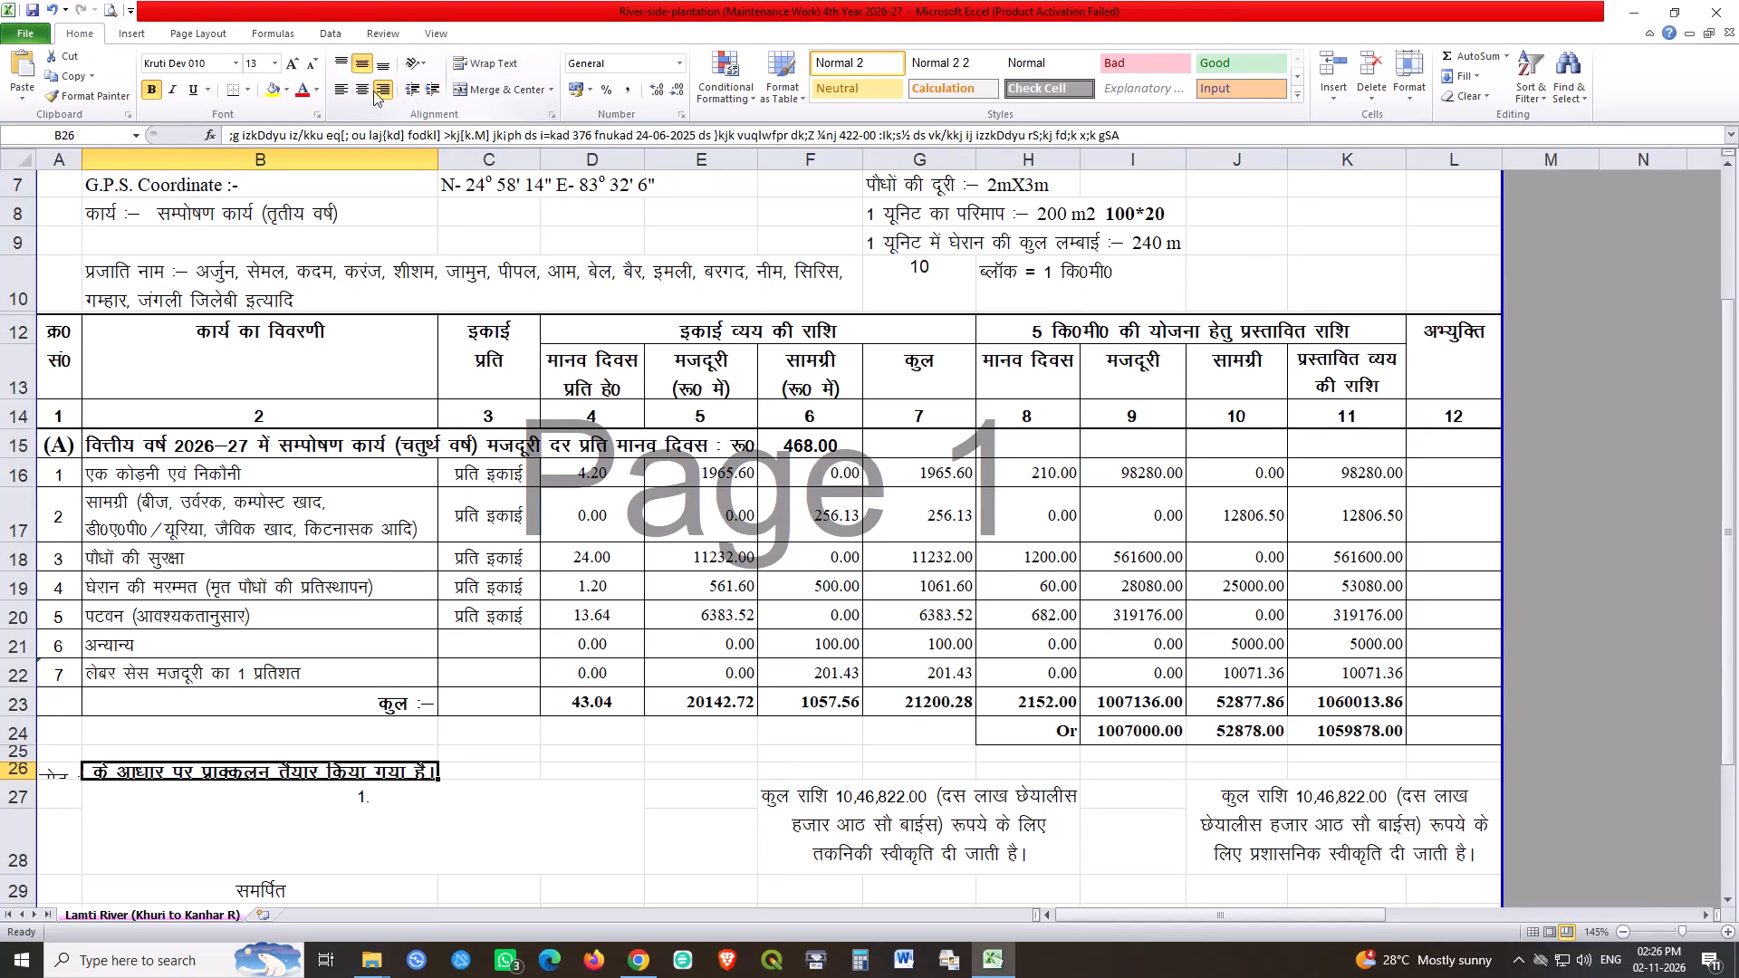
left_click(341, 88)
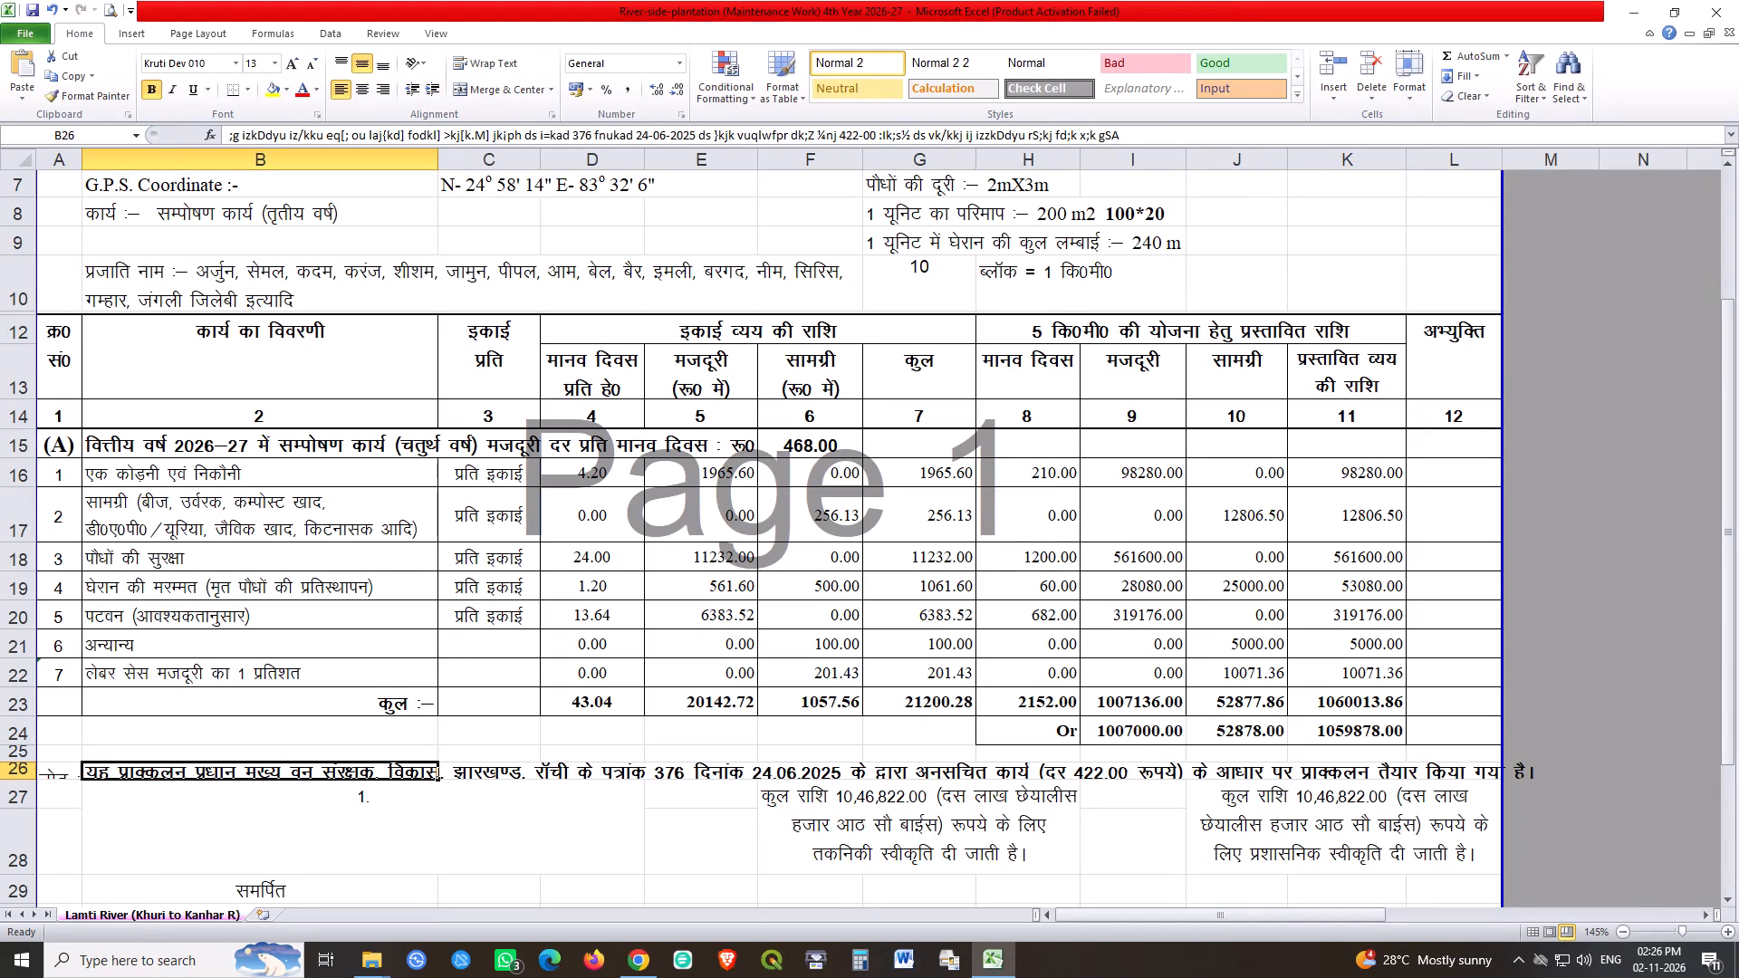
Auto-fit the height of row 26 and merge and centre the note across B26:L26.
double_click(22, 782)
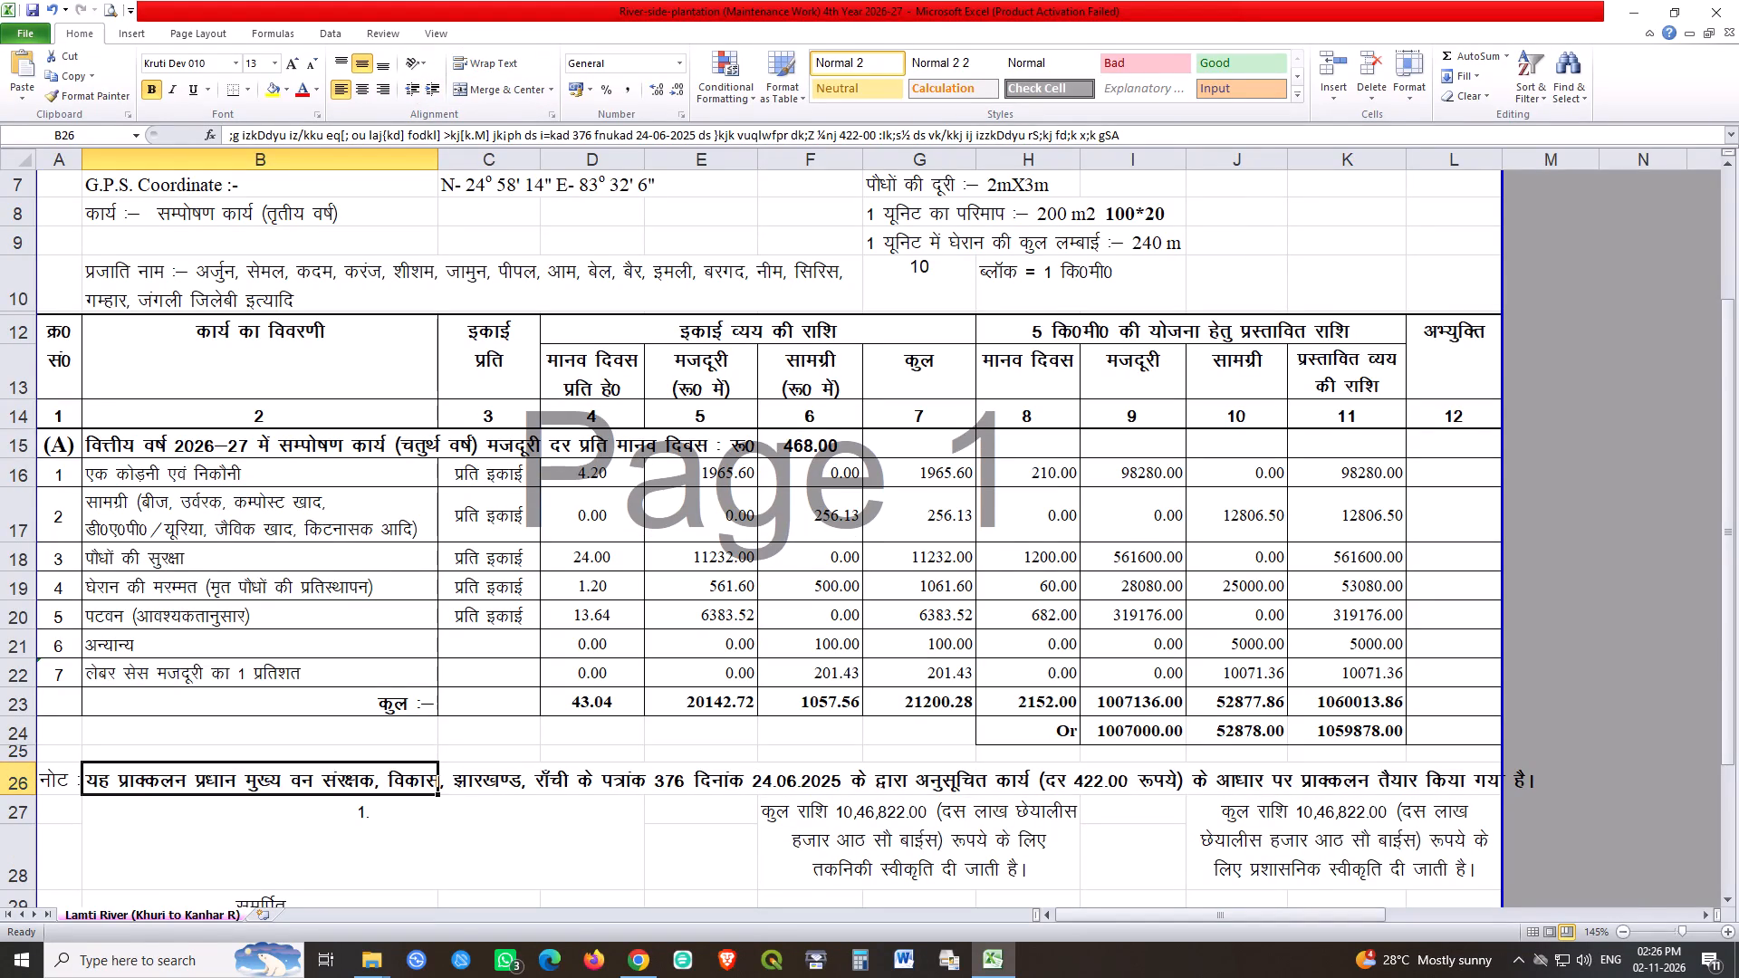
left_click_drag(154, 781, 1446, 771)
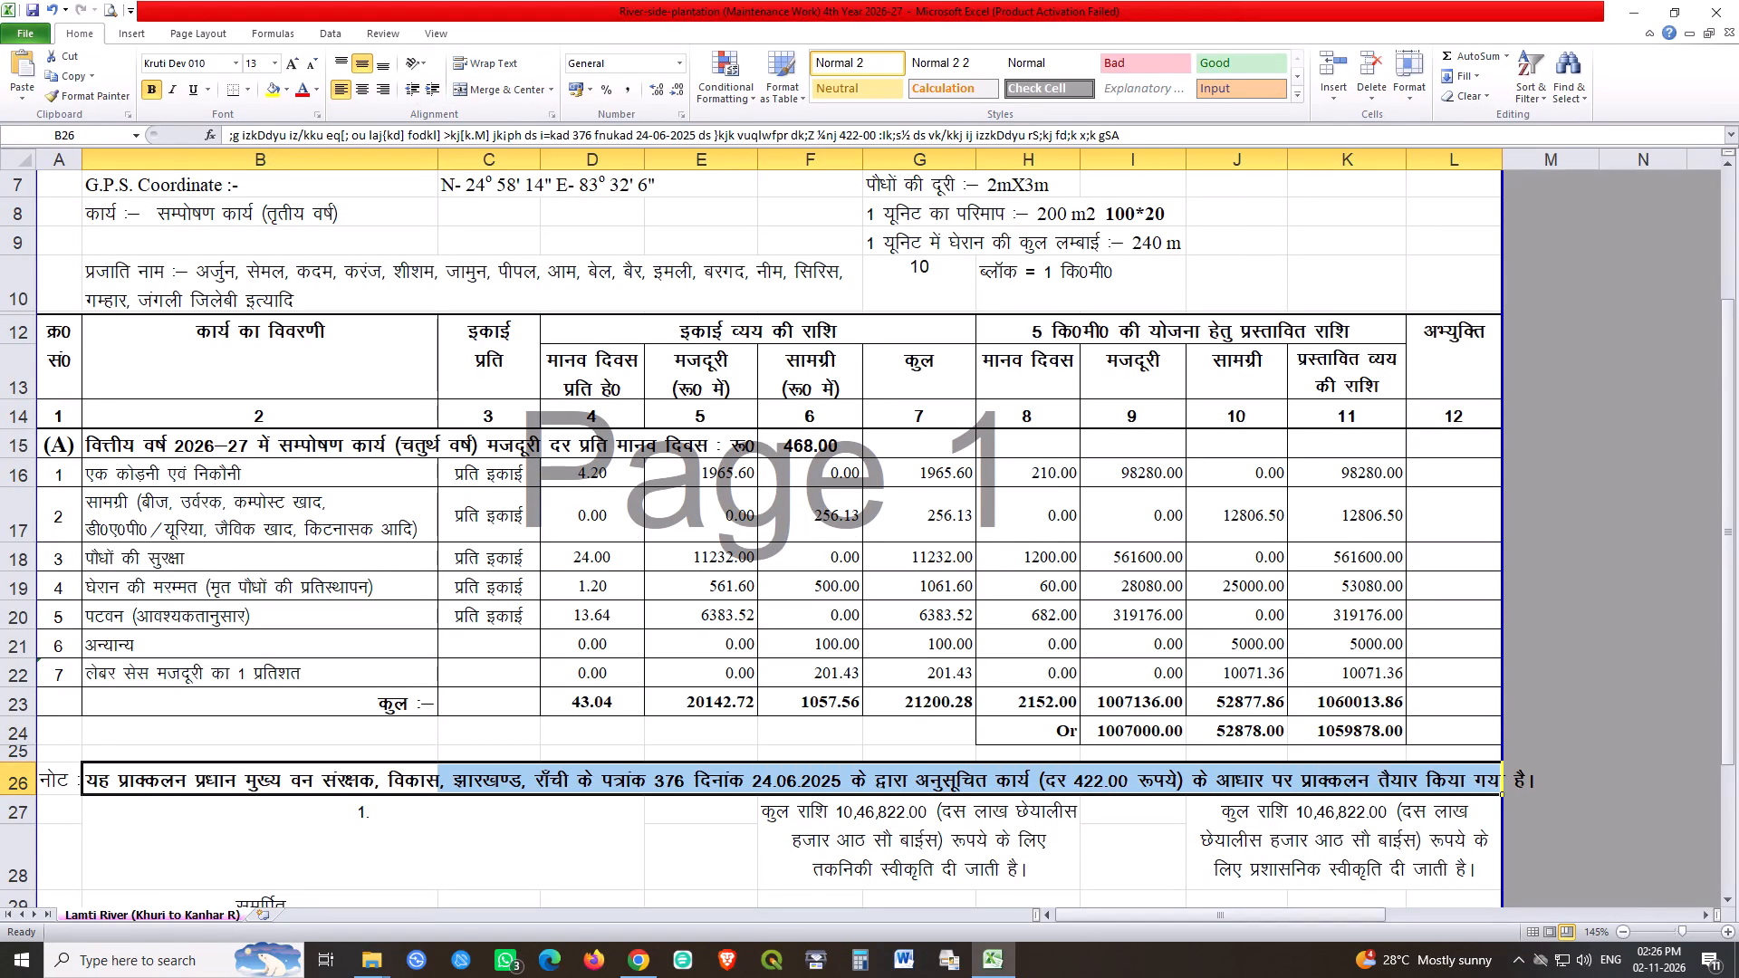
left_click(504, 89)
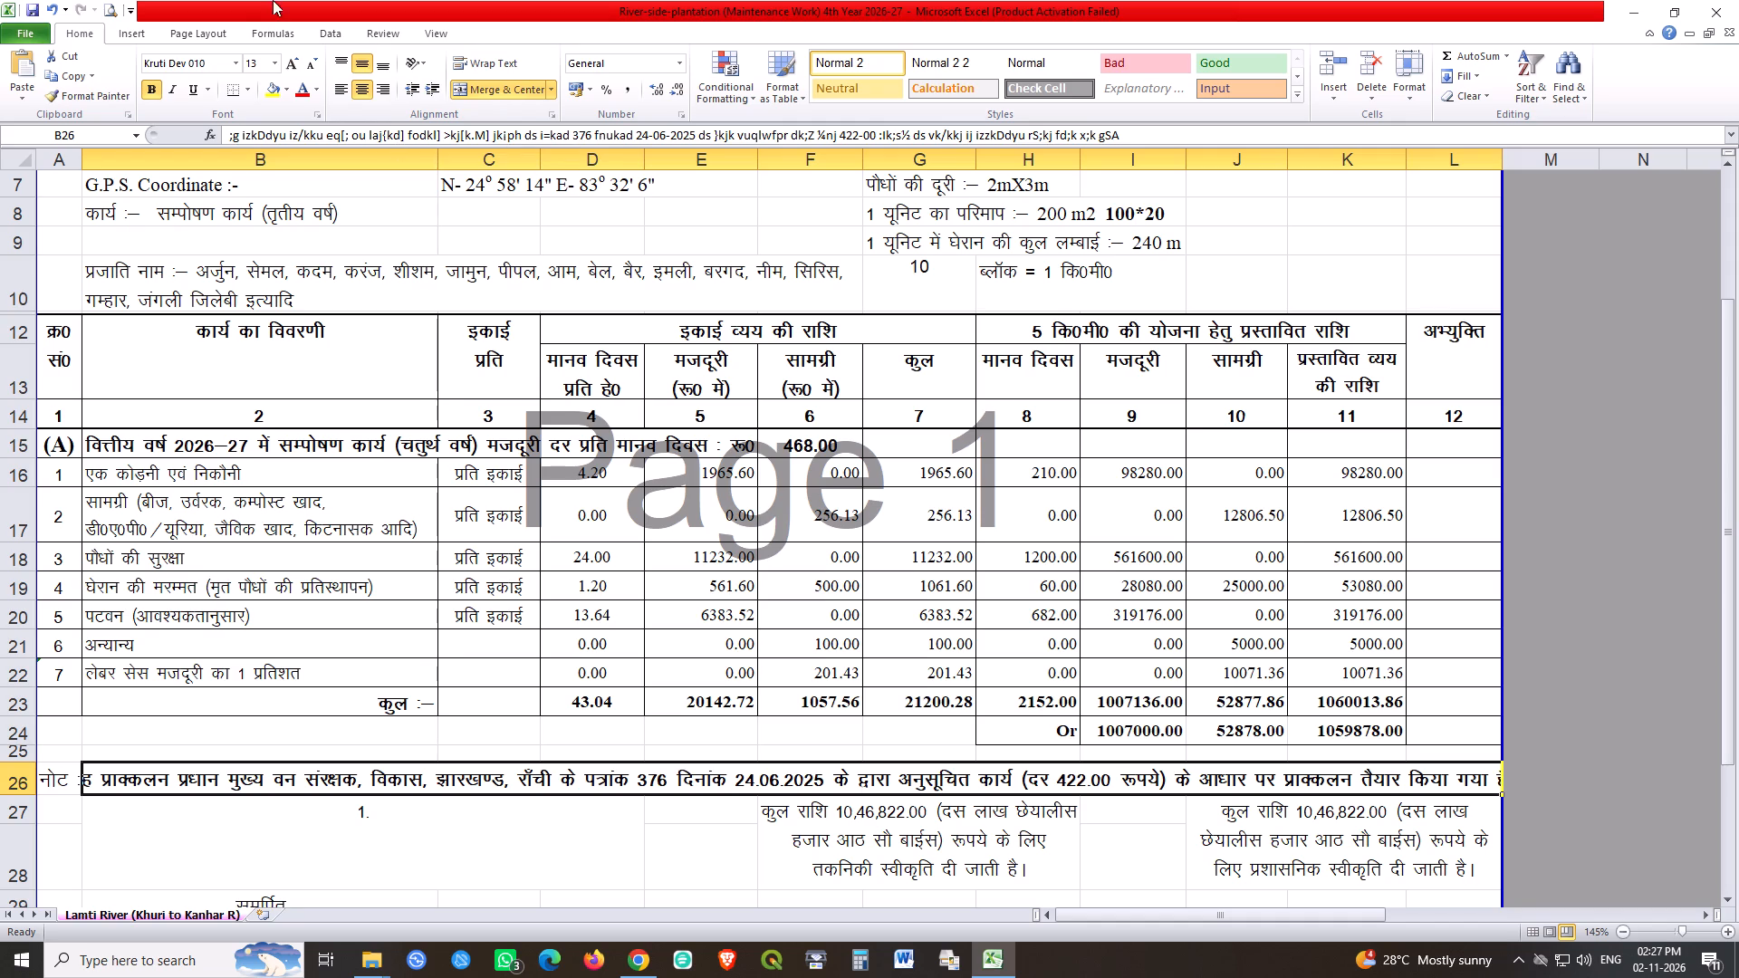
Remove the bold from the merged note in B26 and left-align it.
left_click(148, 83)
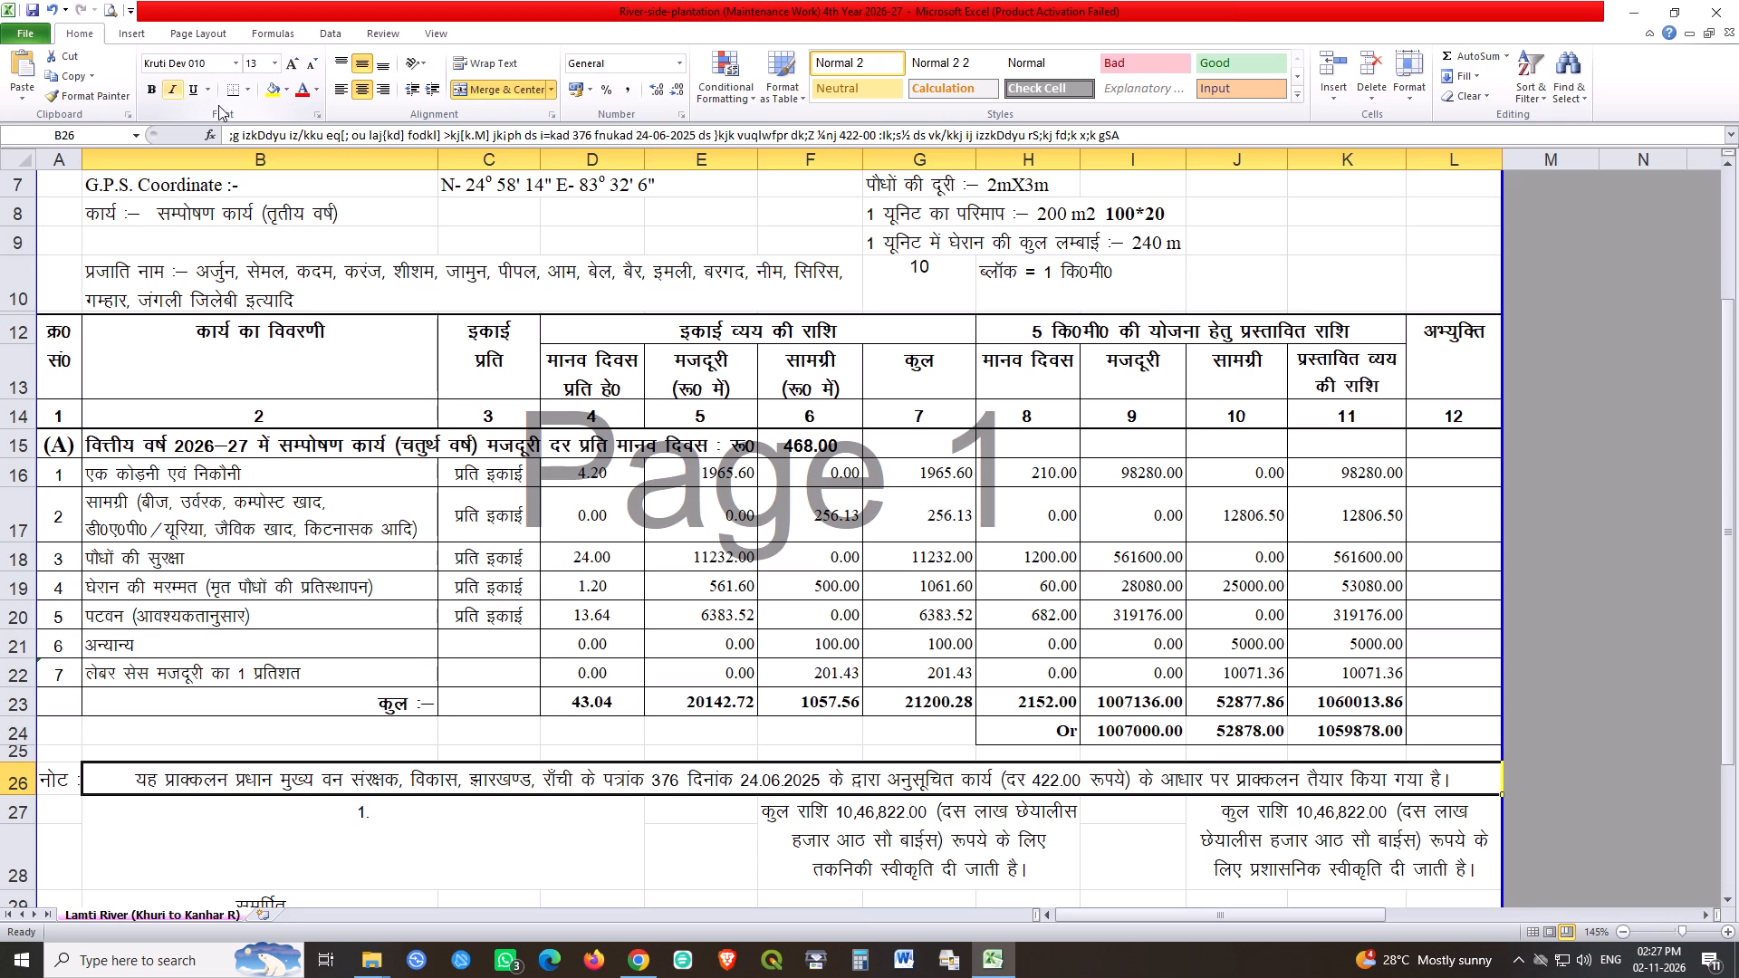
left_click(342, 91)
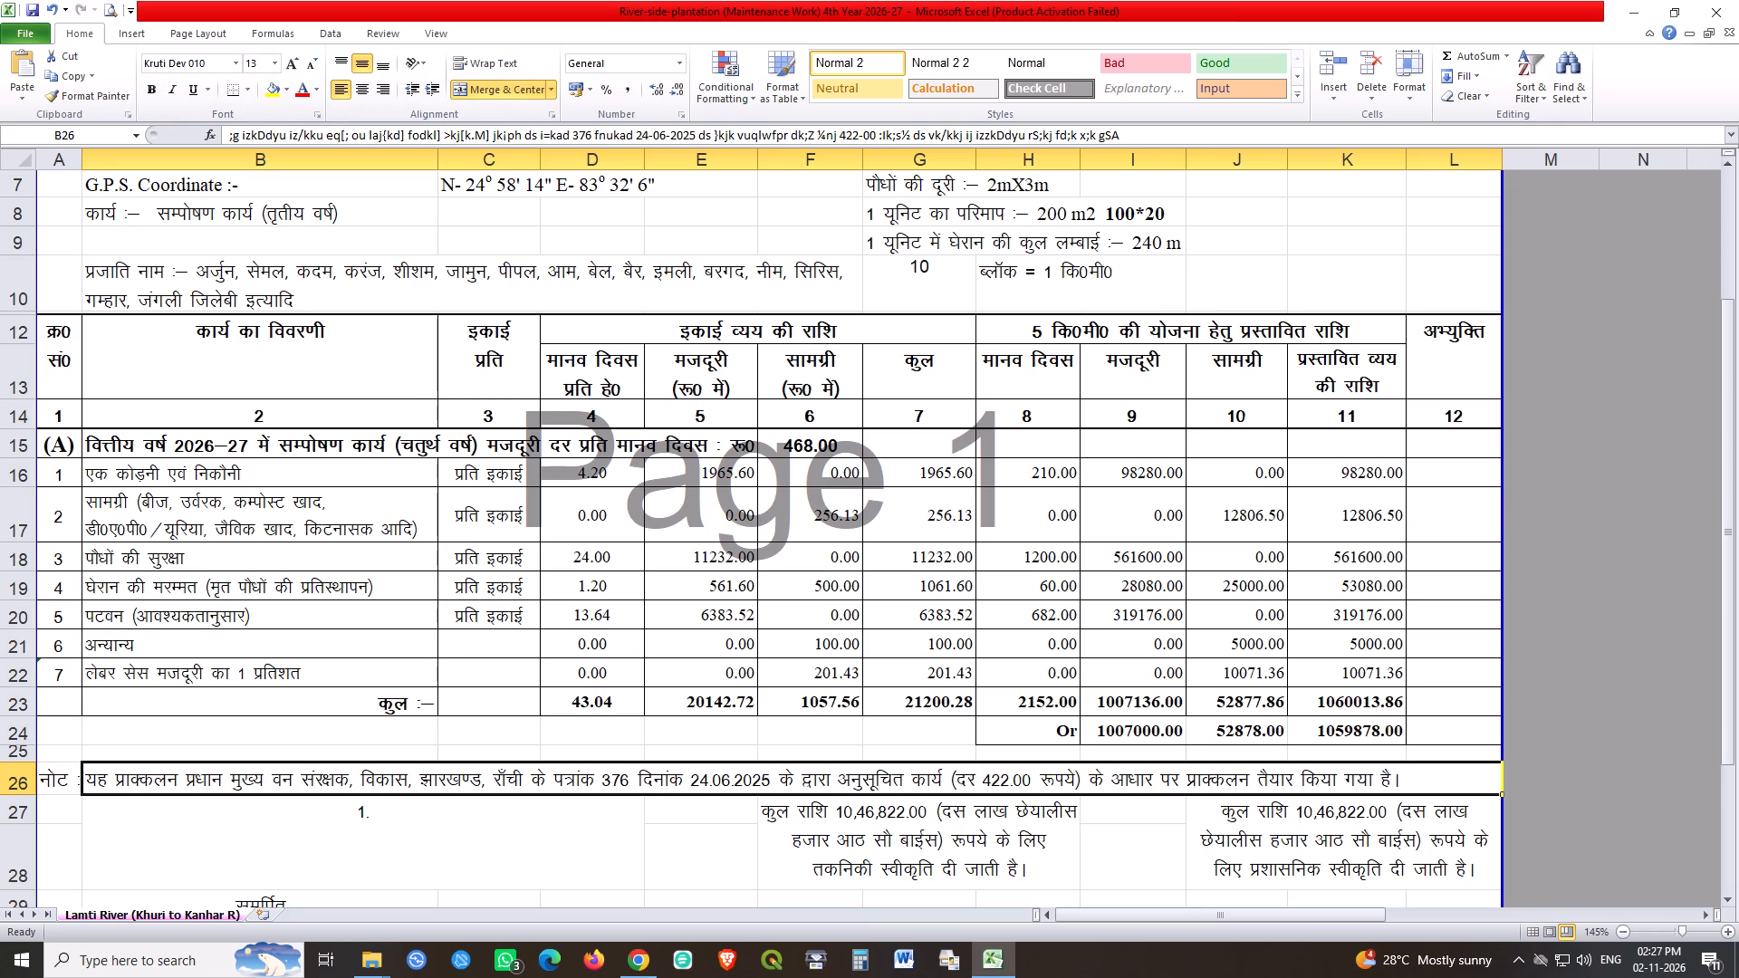
left_click(576, 845)
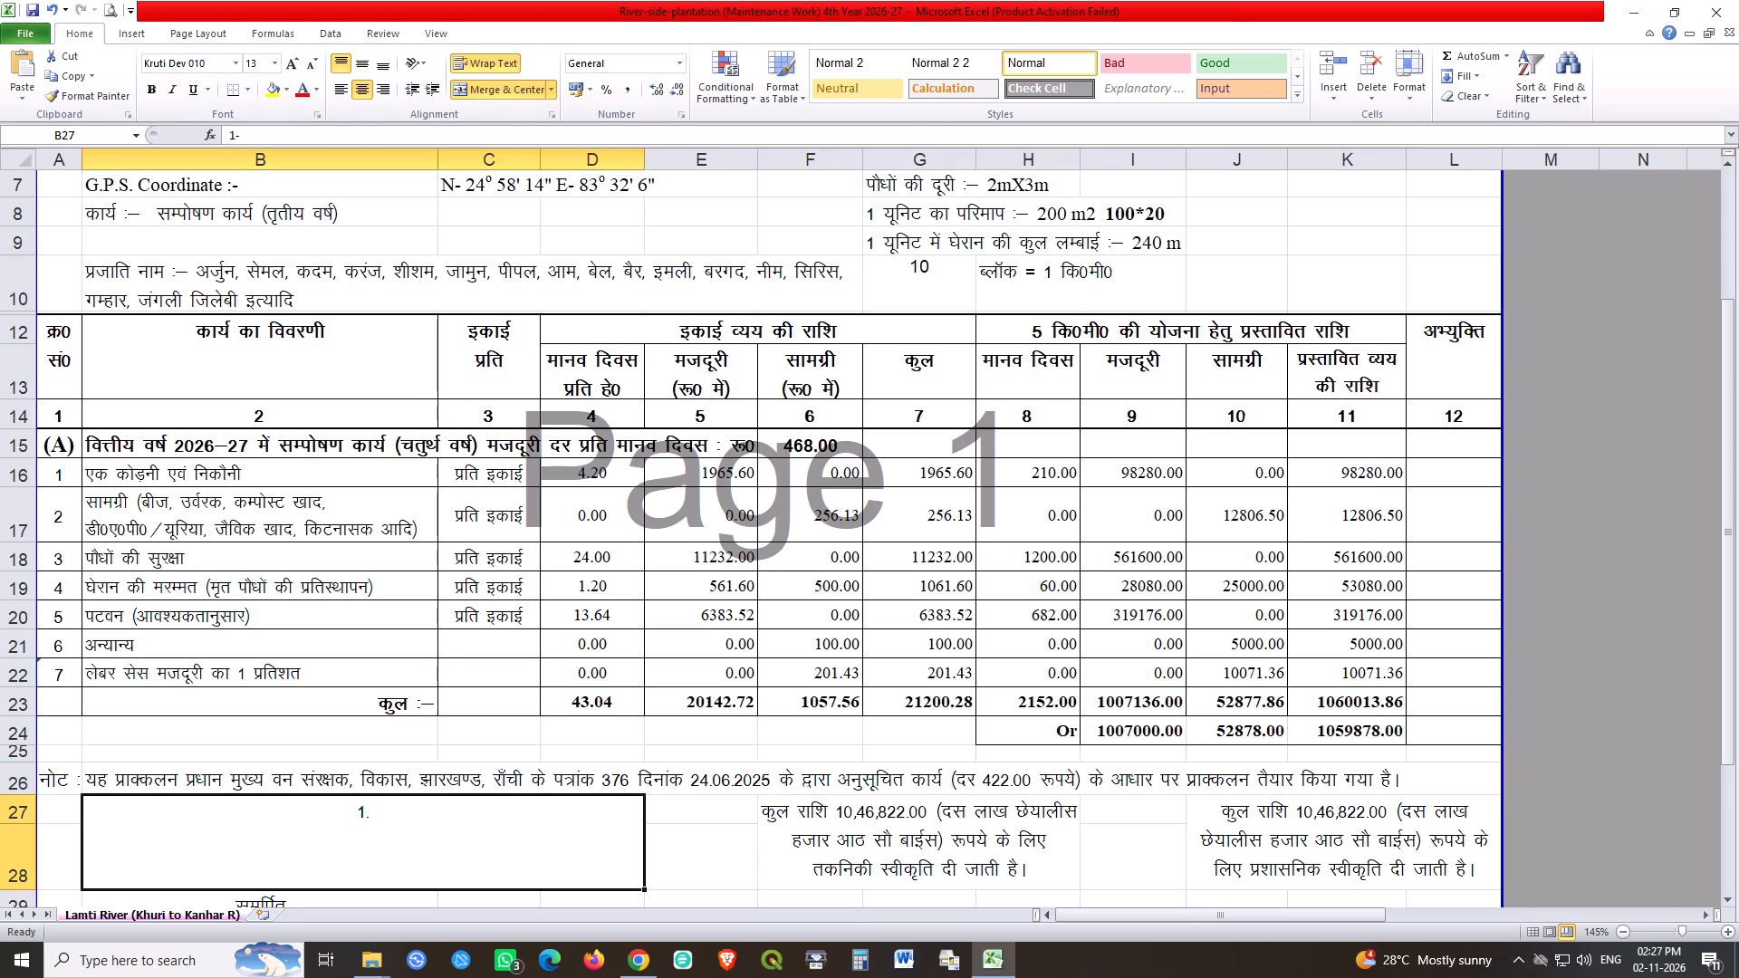
Set the letter number (पत्रांक) in the B26 note to 514.
double_click(179, 781)
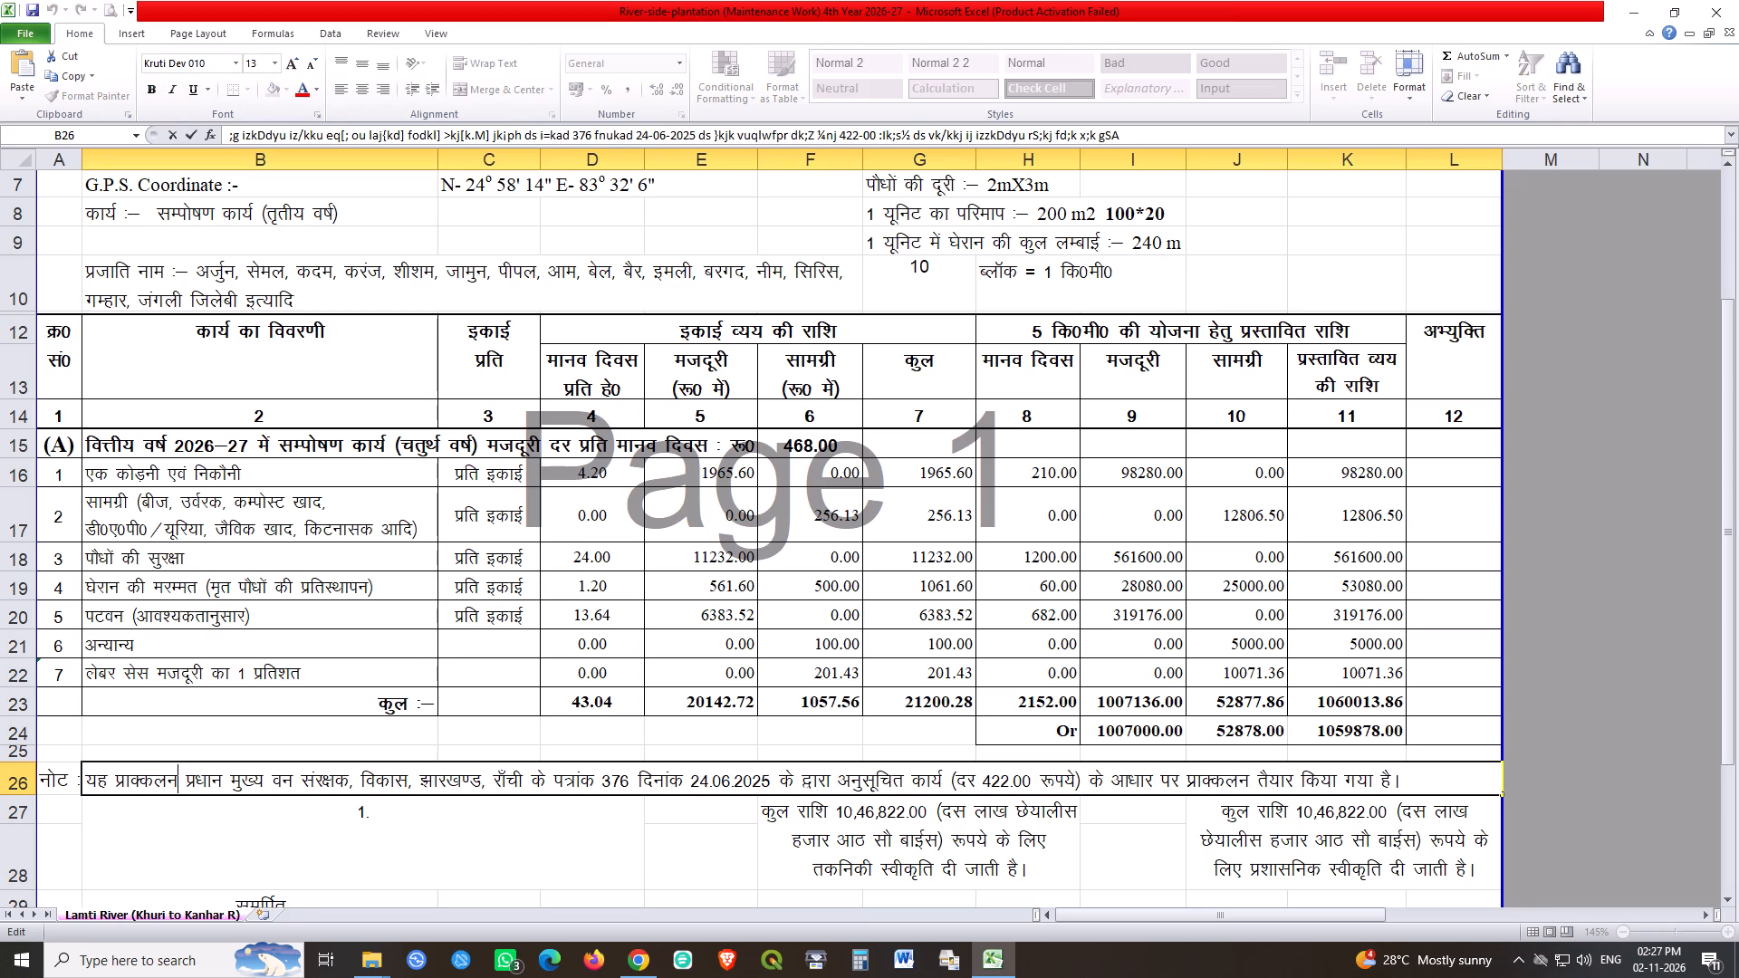
left_click_drag(602, 781, 628, 781)
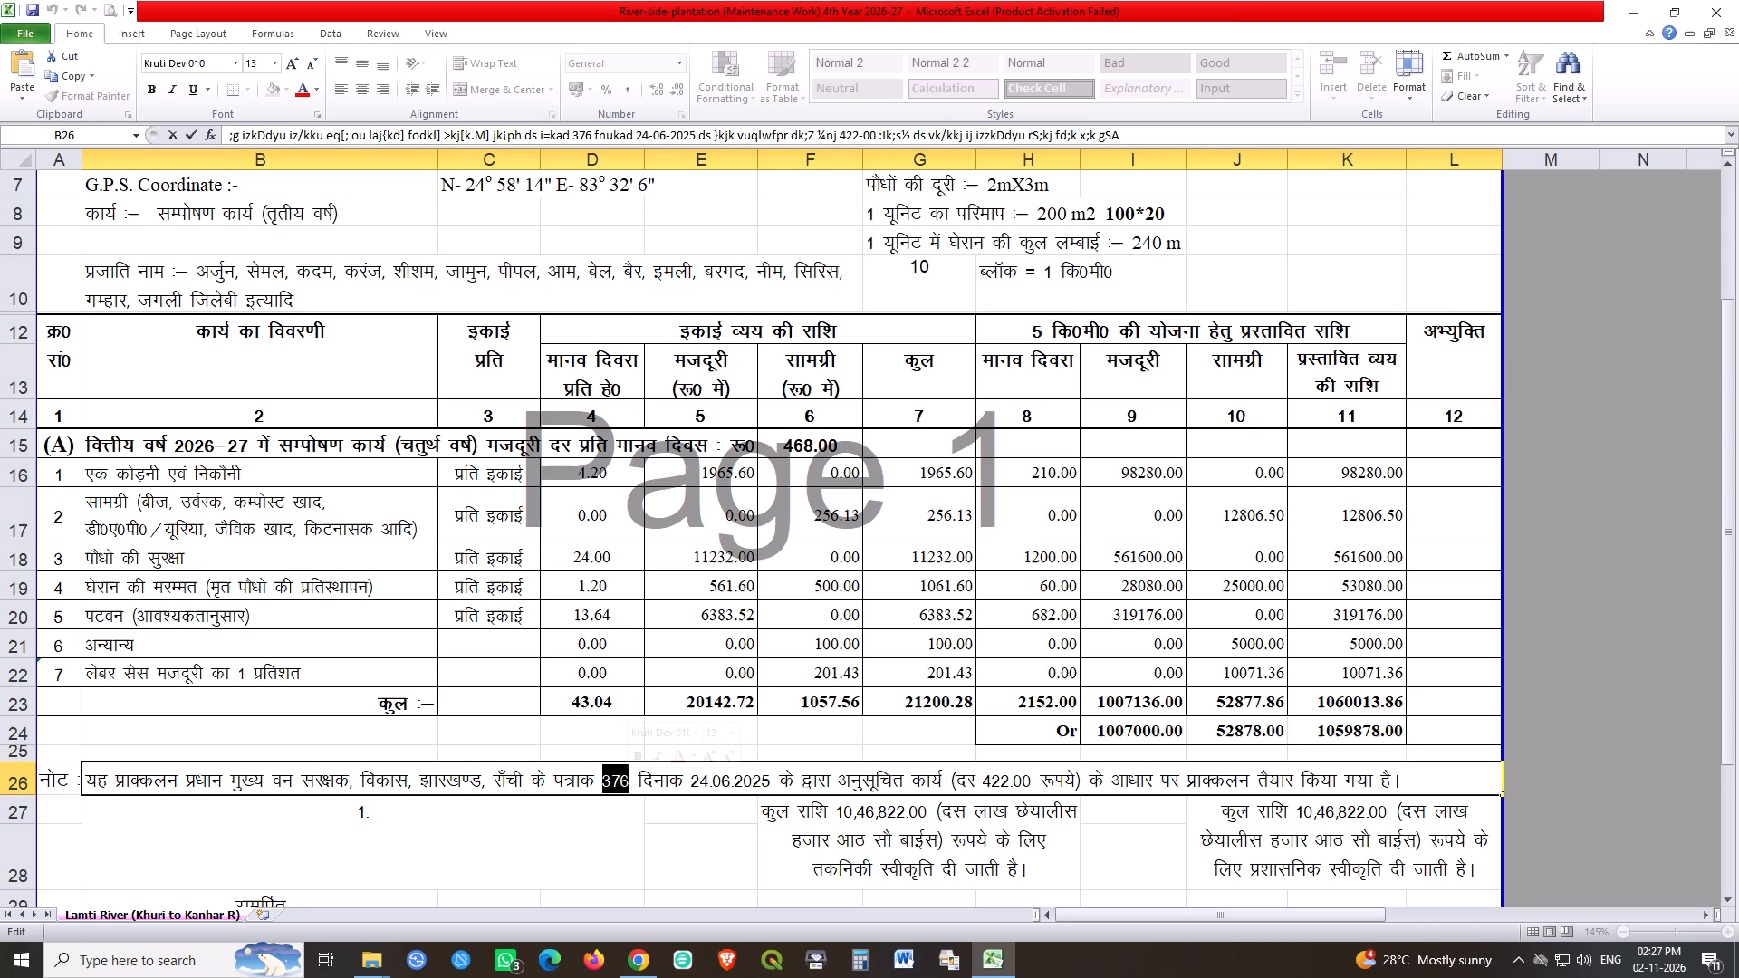
type("514")
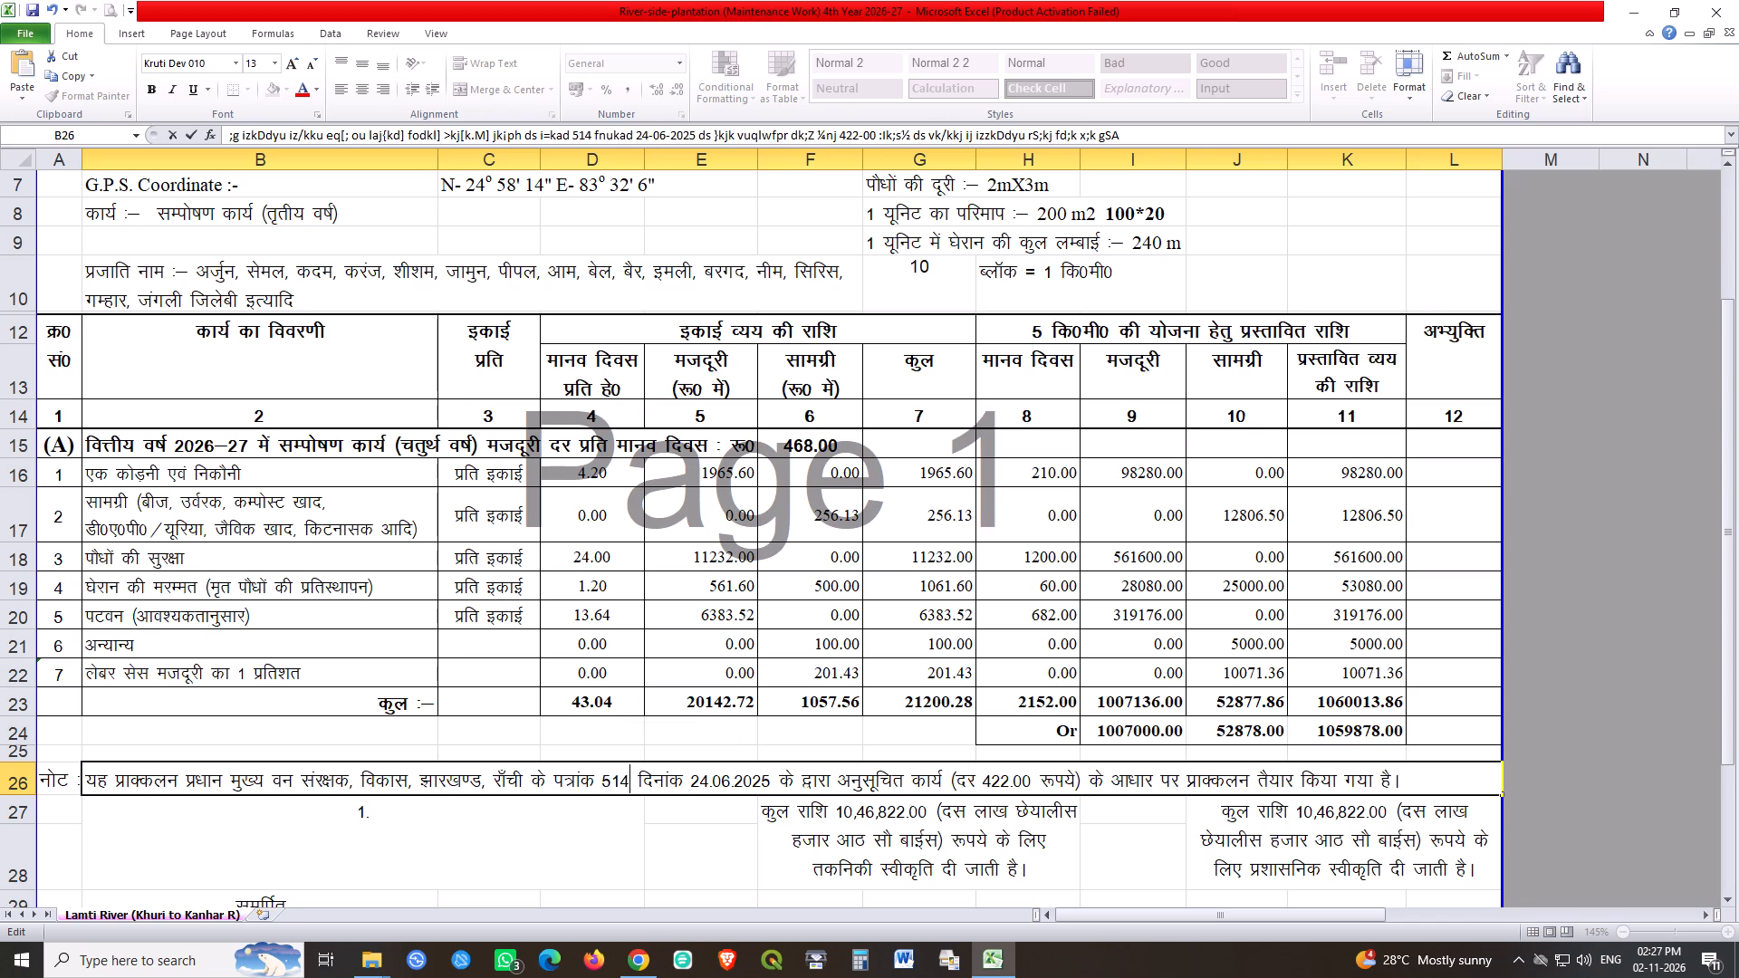
Replace the letter date (दिनांक) in the B26 note with 10.08.2026.
key("Right")
key("Right")
key("Right")
key("Right")
key("Right")
key("Right")
key("Right")
key("Right")
key("shift+Right")
key("shift+Right")
key("shift+Right")
key("shift+Right")
key("shift+Right")
key("shift+Right")
key("shift+Right")
key("shift+Right")
key("shift+Right")
key("shift+Right")
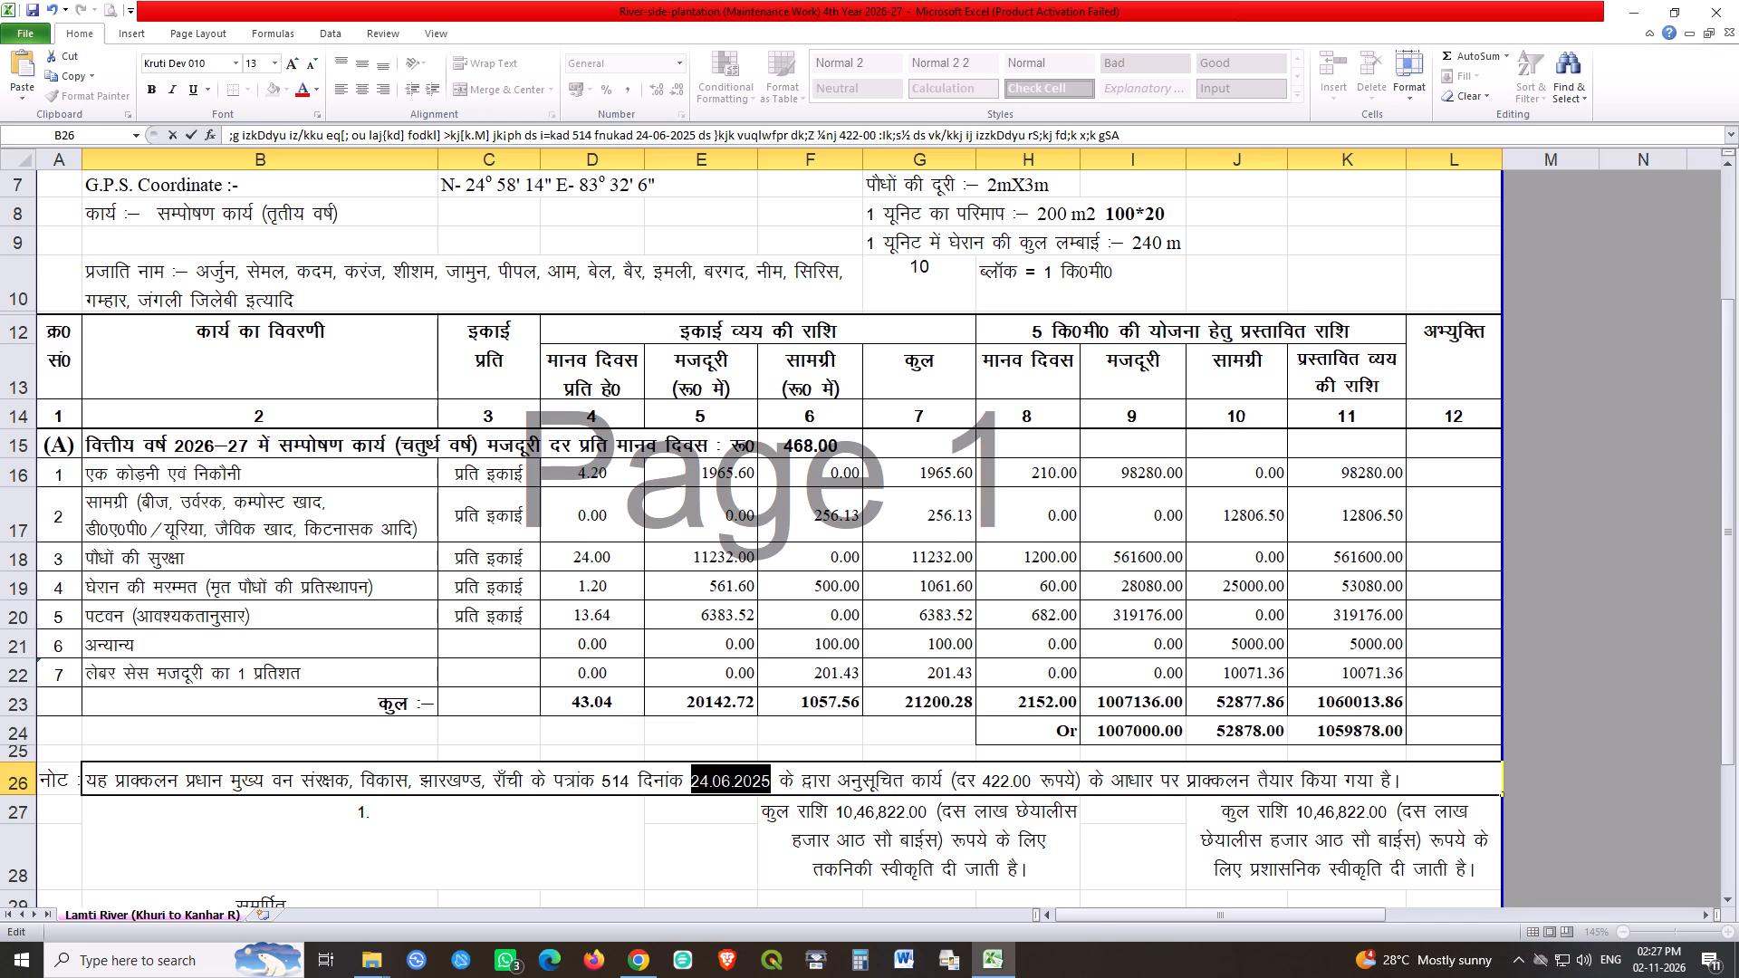
type("10-08-")
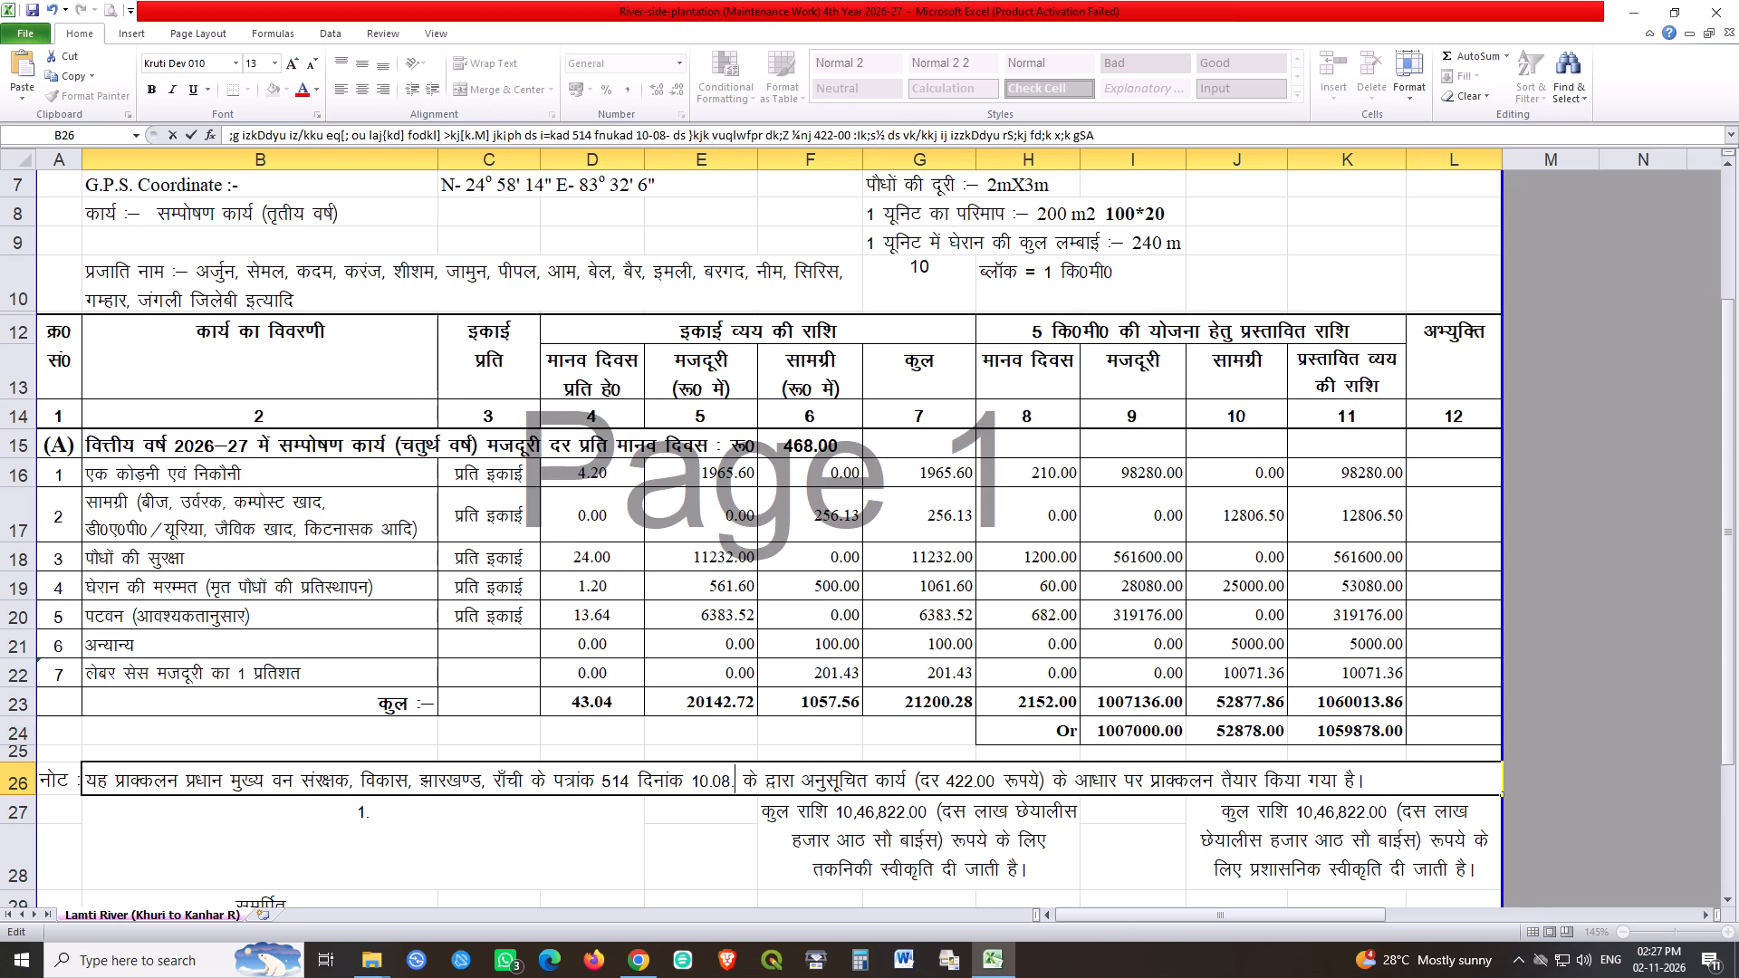
type("2026")
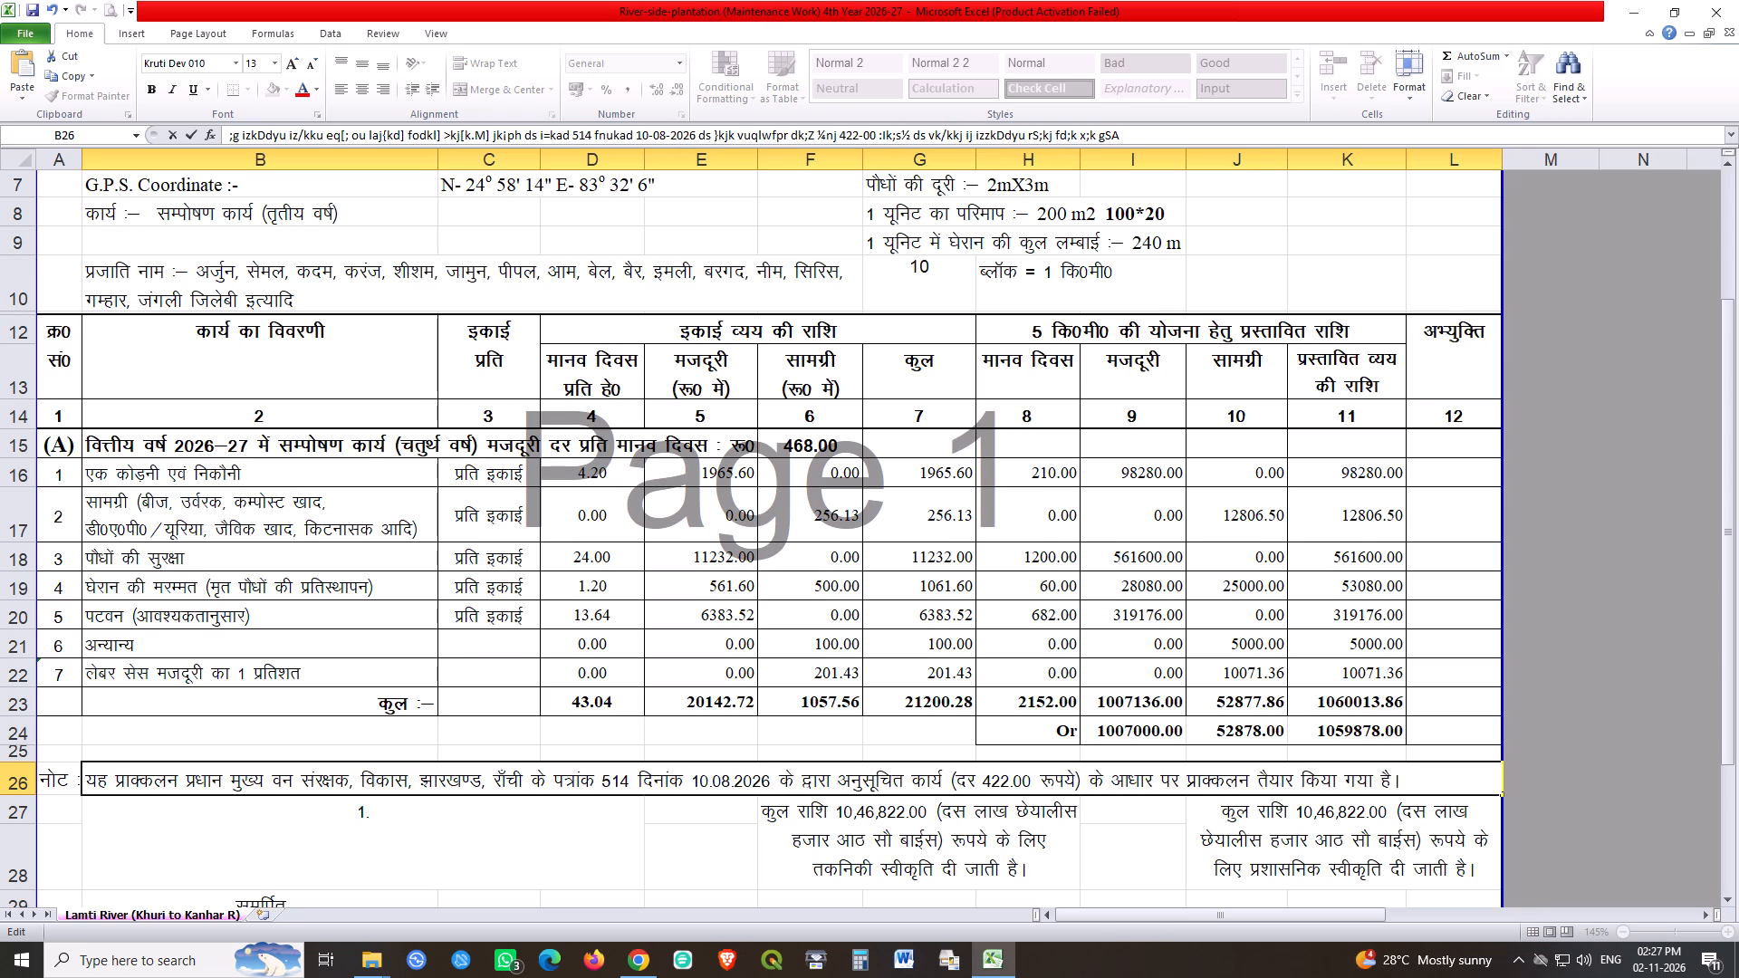
Set the wage rate (दर) in the B26 note to 468.00 rupees and commit the edited note.
key("Right")
key("Right")
key("Right")
key("Right")
key("Right")
key("Right")
key("Right")
key("Right")
key("Right")
key("Right")
key("Right")
key("Right")
key("Right")
key("Right")
key("Right")
key("Right")
key("Right")
key("Right")
key("Right")
key("Right")
key("Right")
key("shift+Right")
key("shift+Right")
type("68")
key("Right")
key("Right")
key("Right")
key("Right")
key("Right")
key("Right")
key("Right")
key("Right")
key("Right")
key("Right")
key("Right")
key("Right")
key("Right")
key("Right")
key("Right")
key("Right")
key("Right")
key("Right")
key("Right")
key("Right")
key("Right")
key("Right")
key("Right")
key("Return")
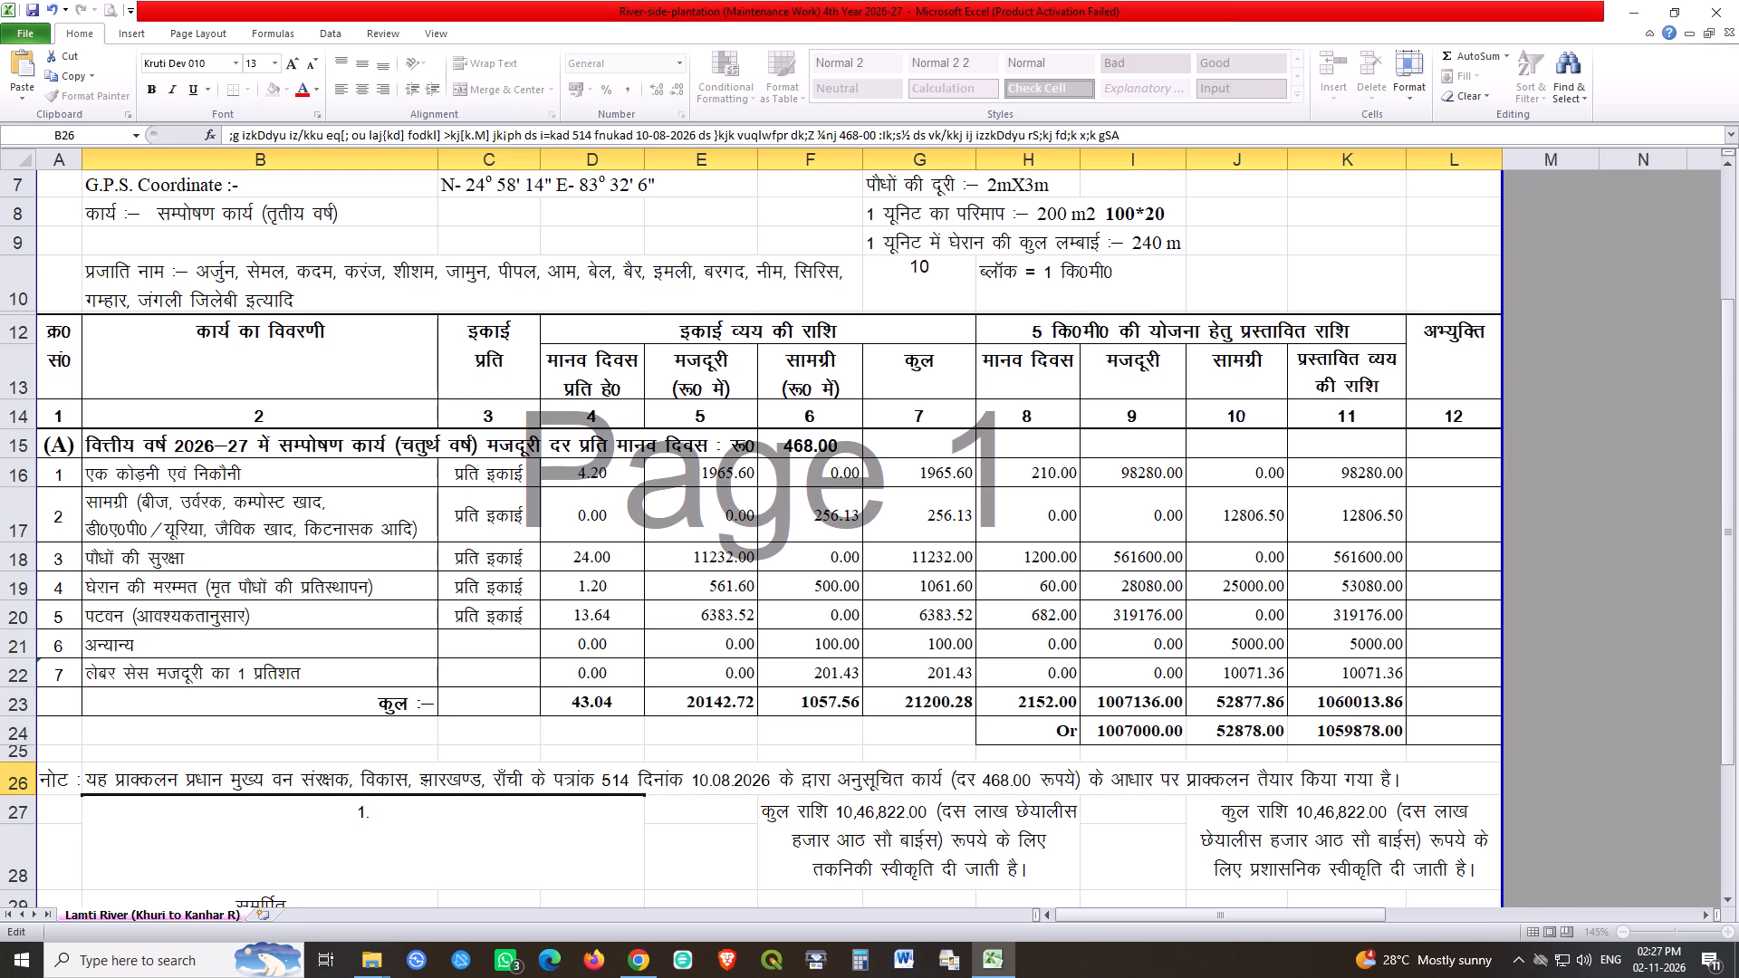
Clear the leftover item number from B27 and unmerge the B27:D28 block.
key("Delete")
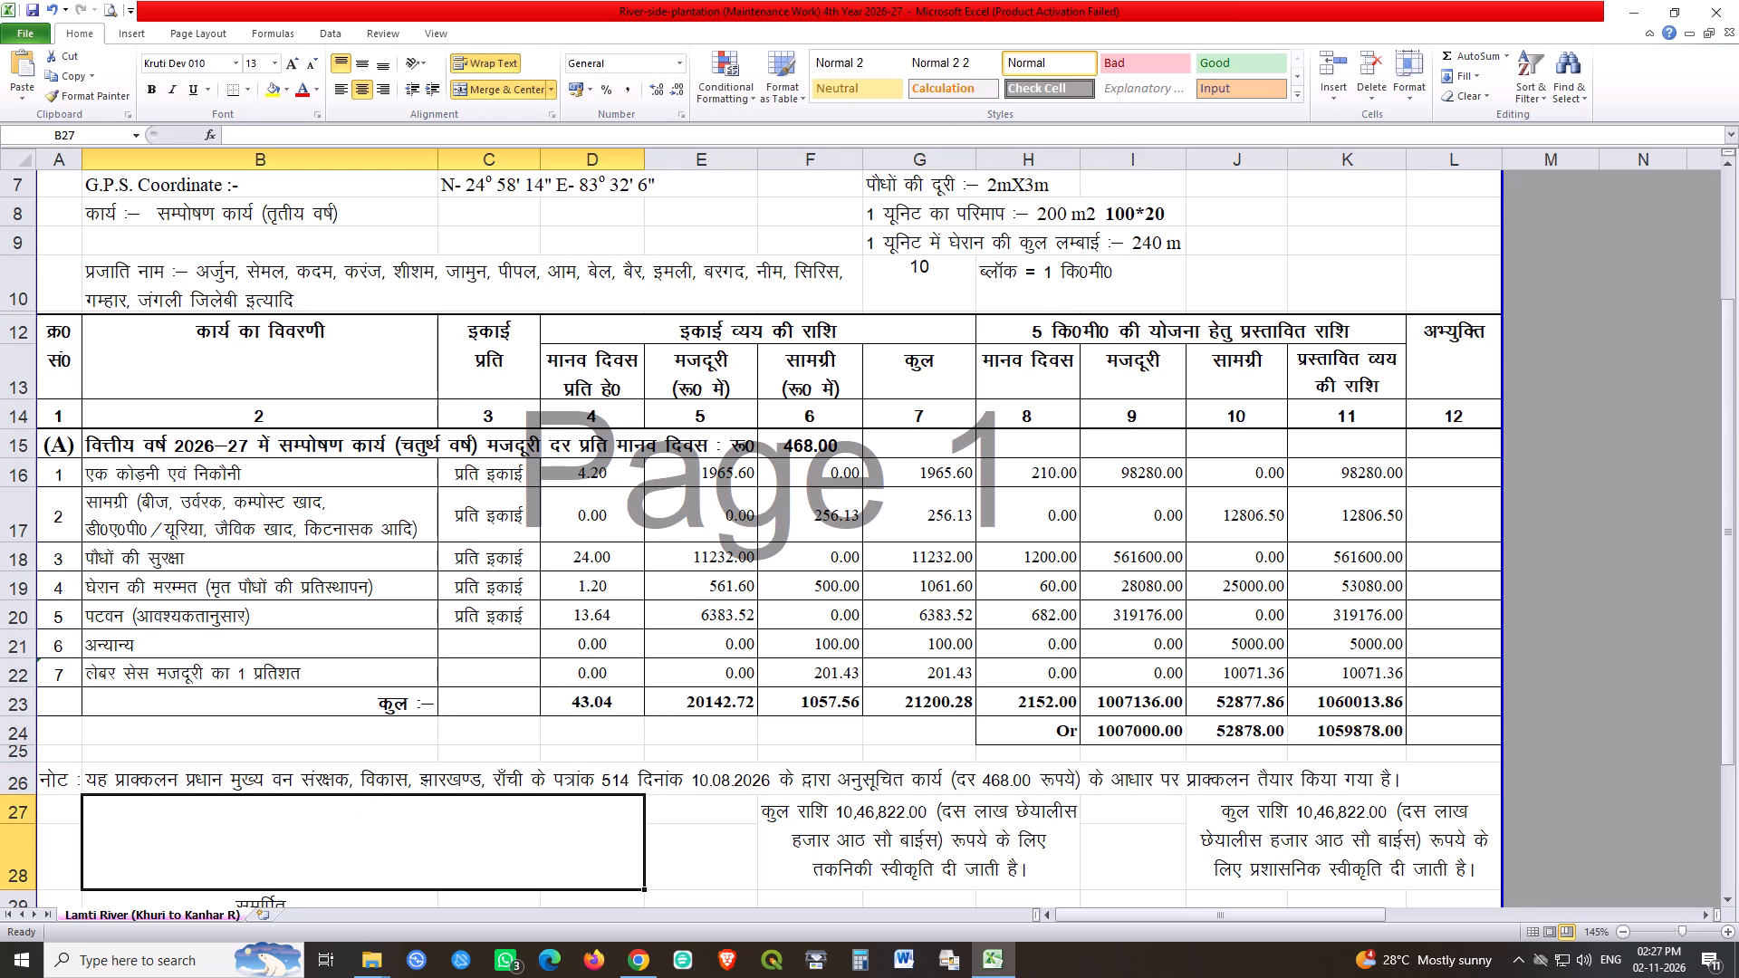
left_click(530, 88)
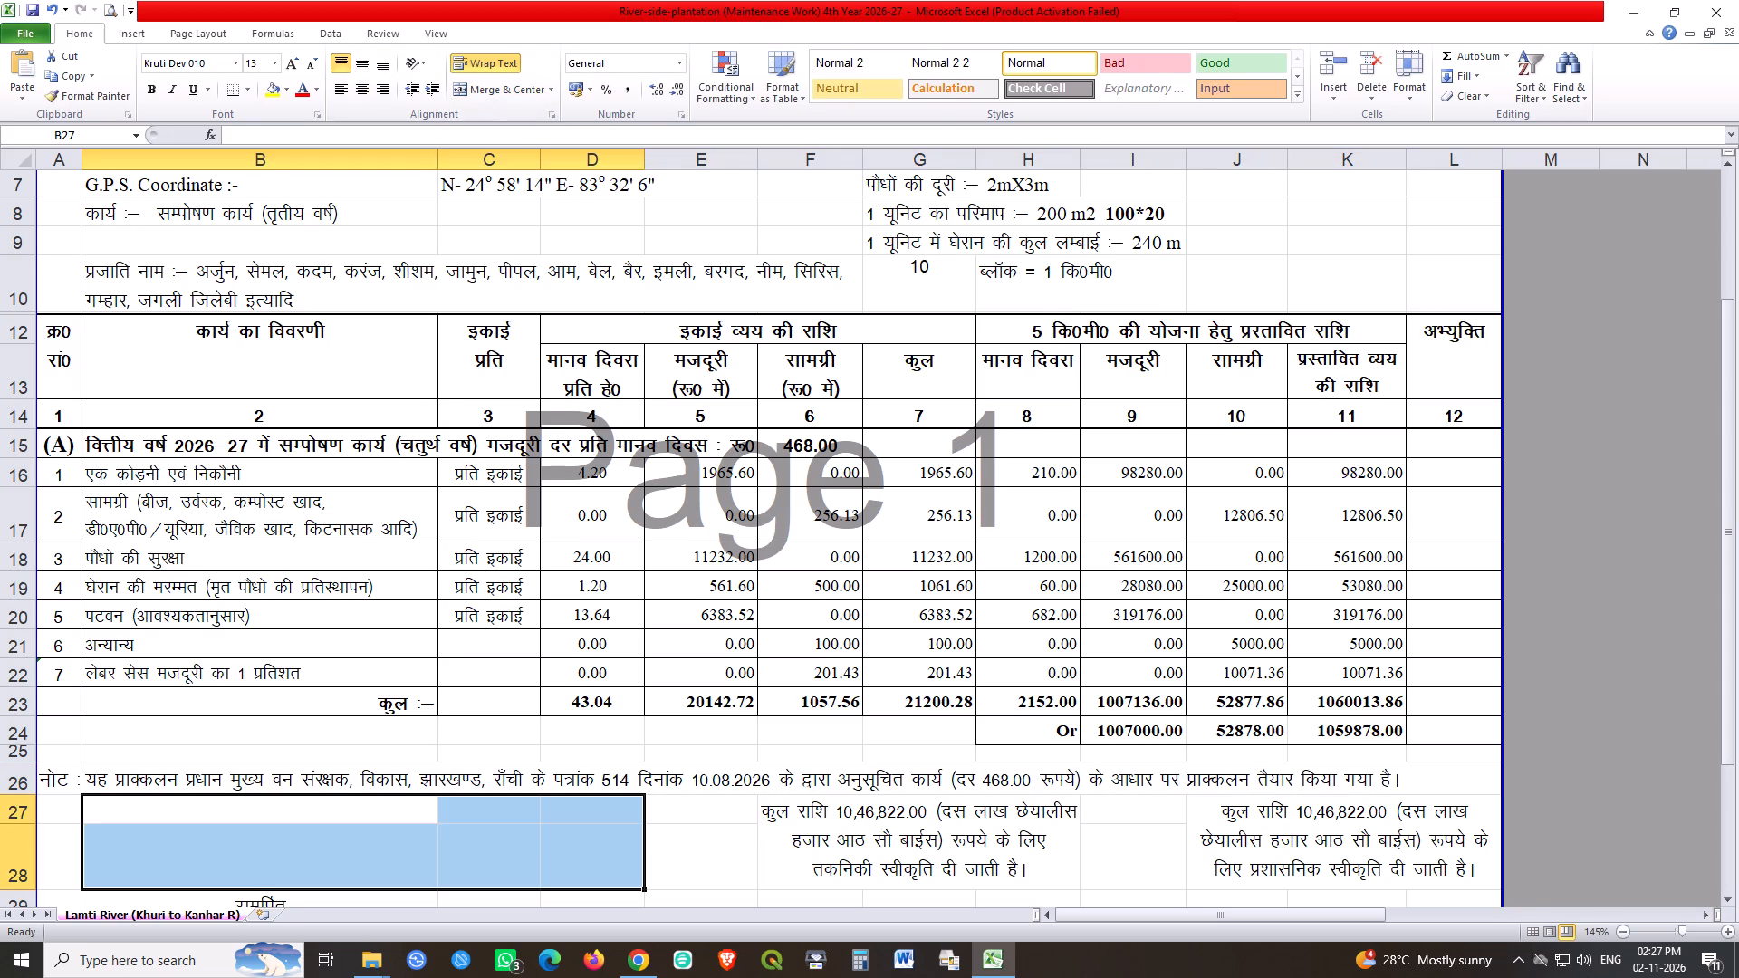
left_click(529, 839)
Move the समर्पित label from B29 up to B28.
scroll(751, 762, "down", 2)
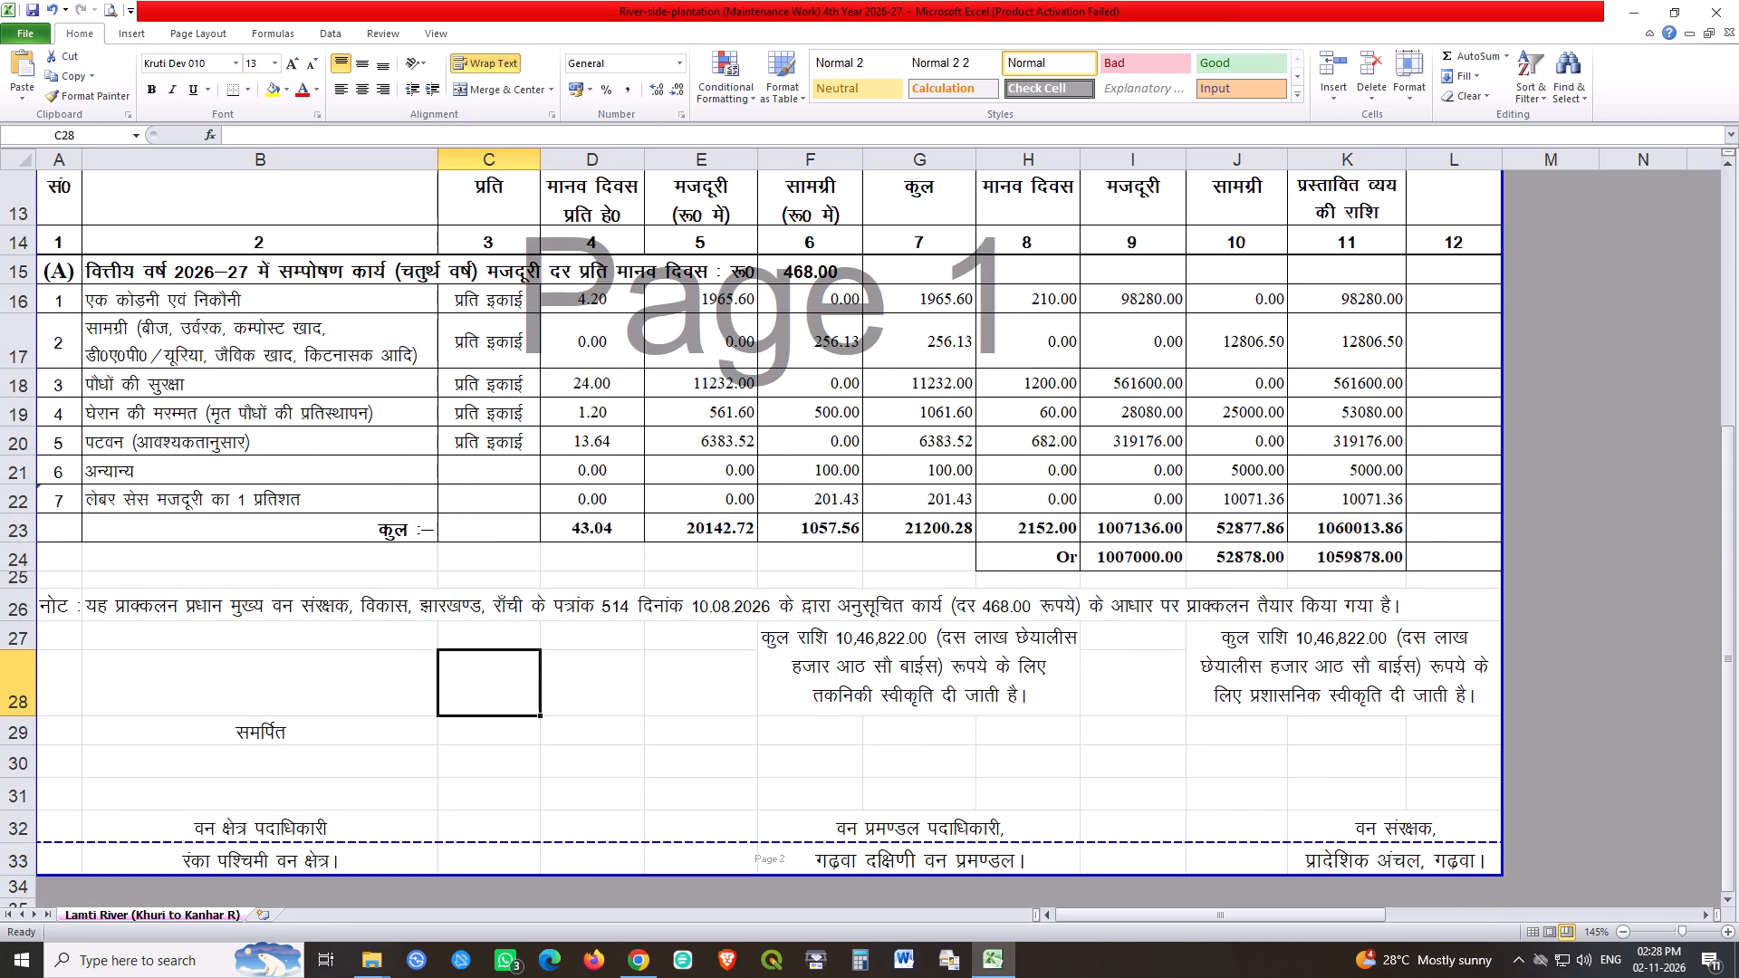
left_click(293, 726)
left_click_drag(280, 719, 293, 699)
left_click(276, 729)
left_click_drag(268, 714, 274, 698)
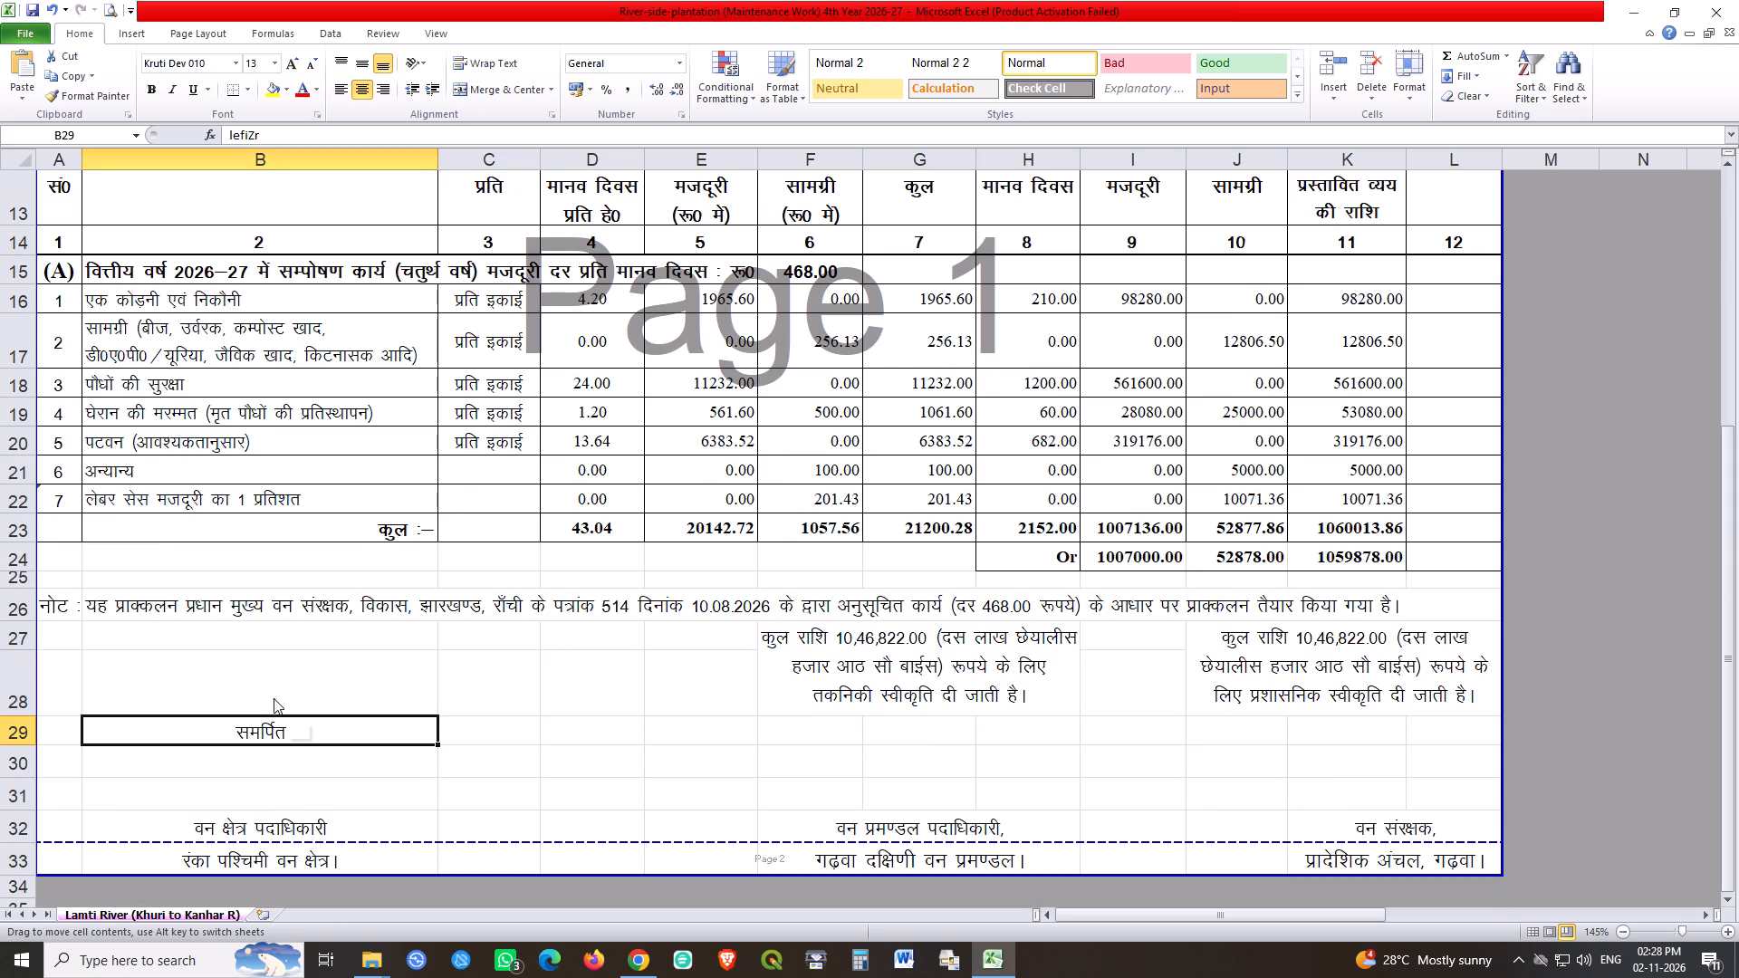
left_click_drag(274, 698, 275, 696)
Replace the emptied row 29 with a newly inserted blank row and reduce its height to 12.75.
left_click(25, 724)
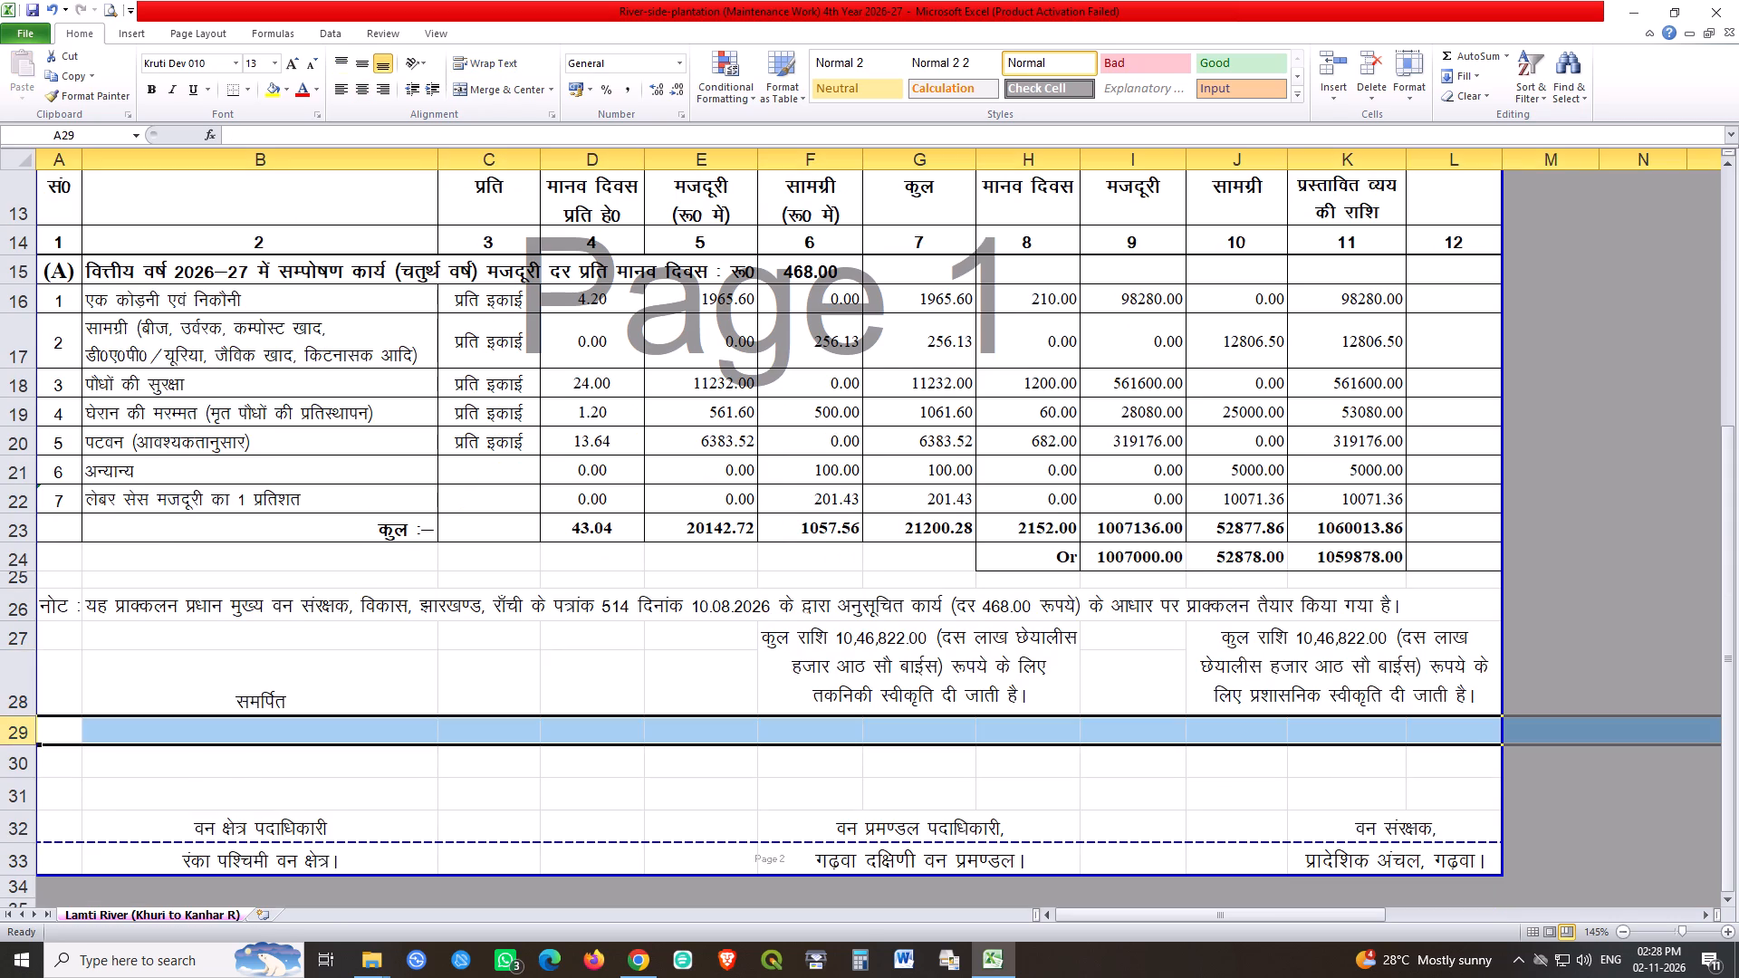
key("ctrl+minus")
key("ctrl+plus")
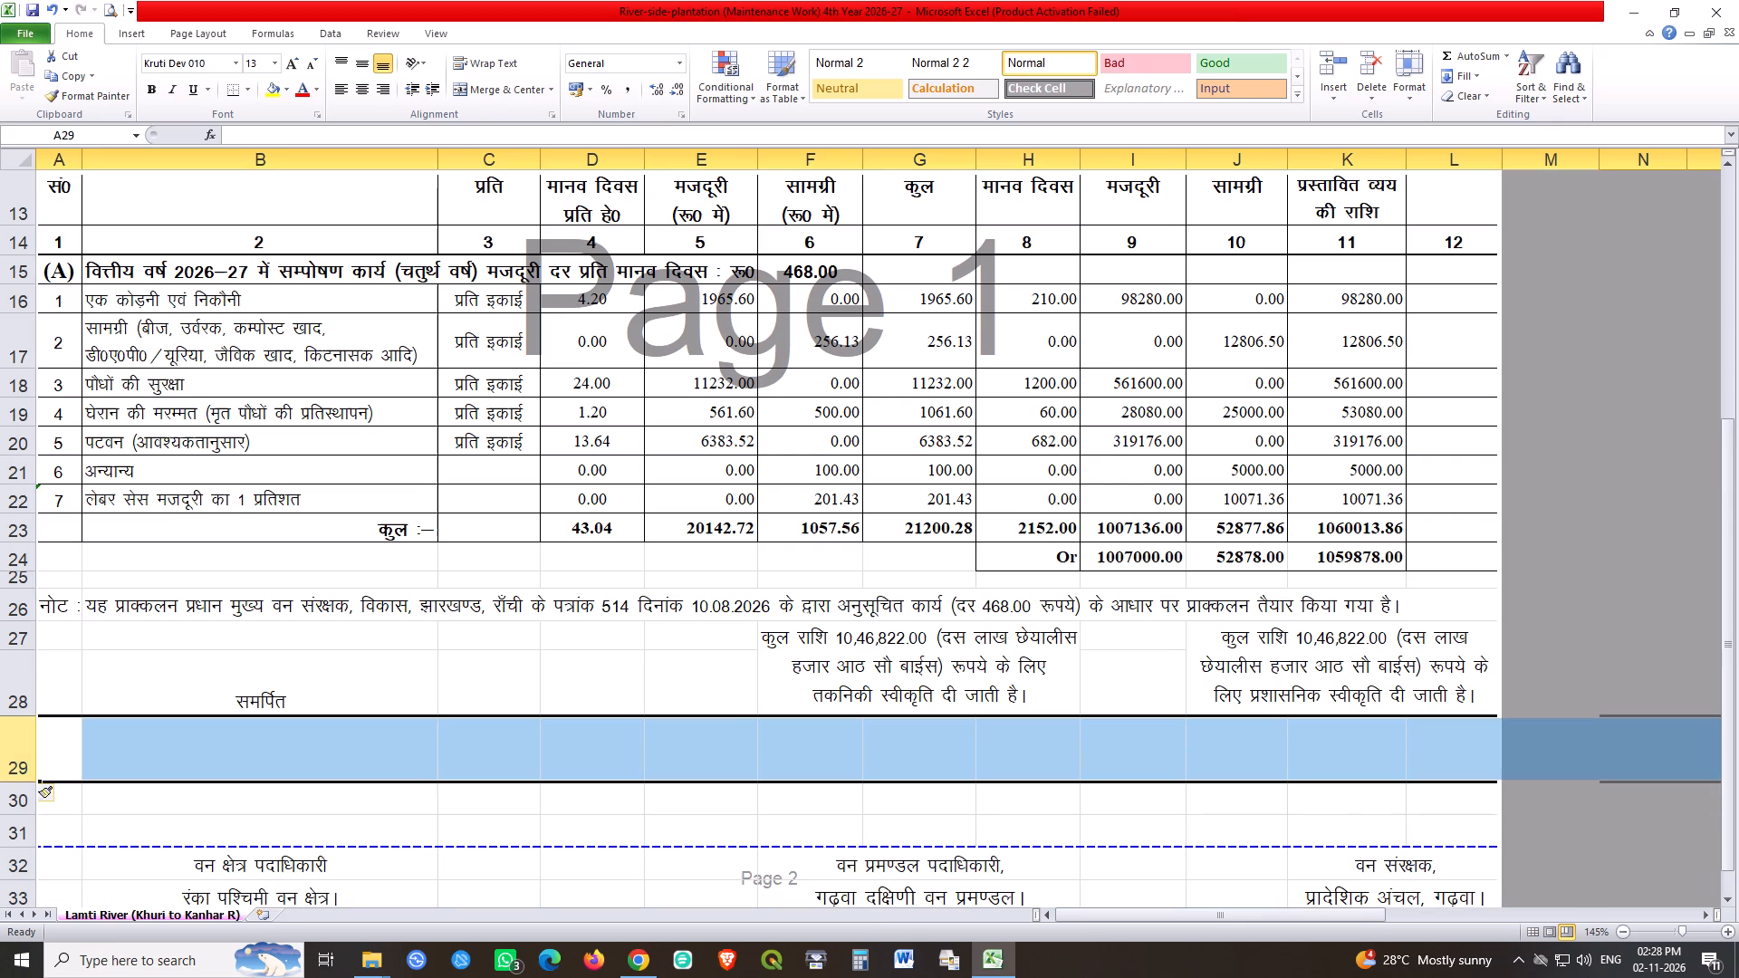
double_click(22, 779)
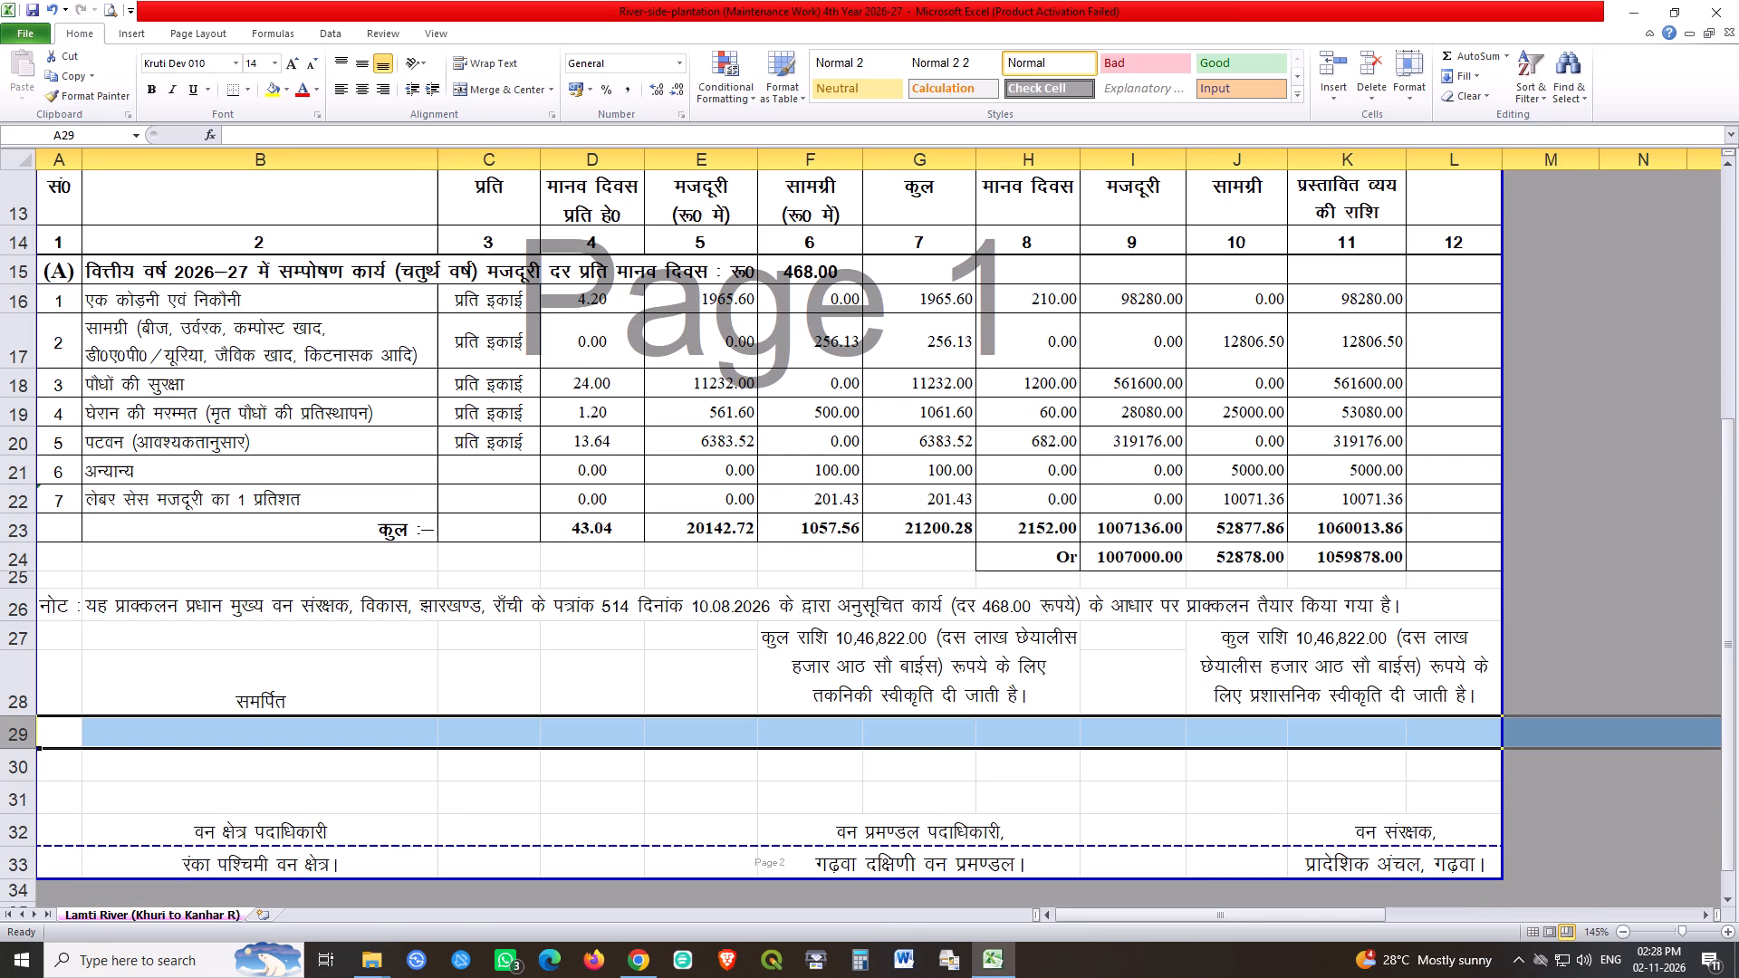
left_click(1080, 740)
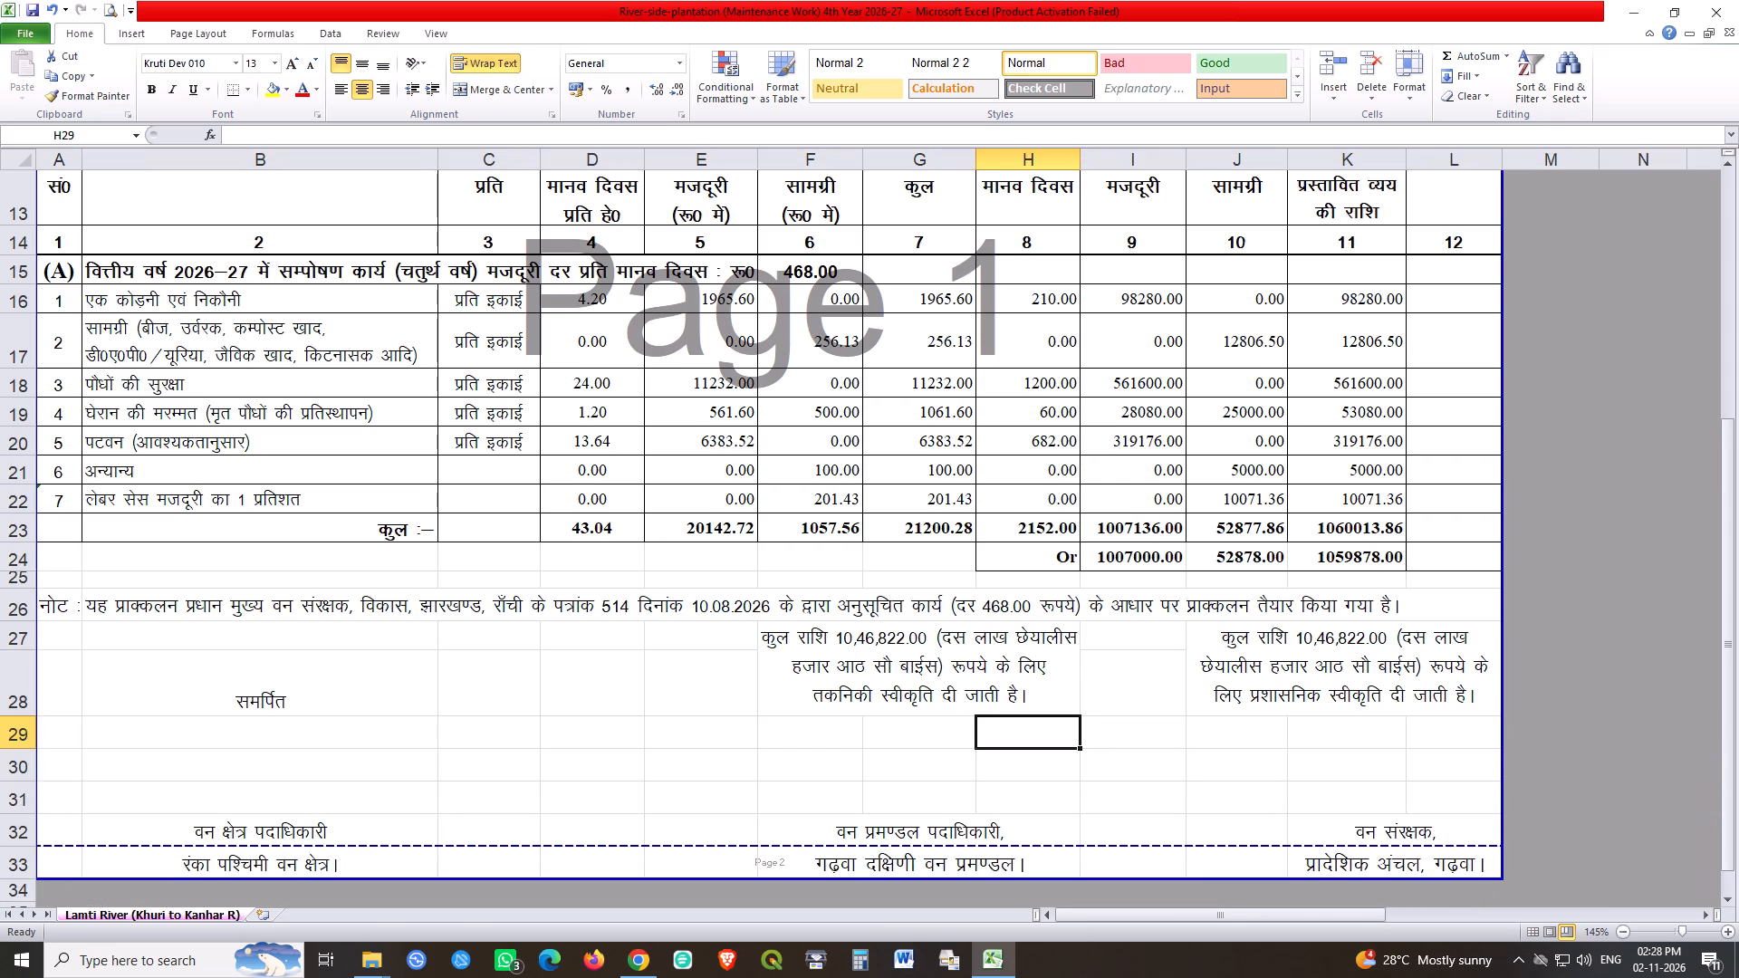
left_click_drag(27, 749, 27, 739)
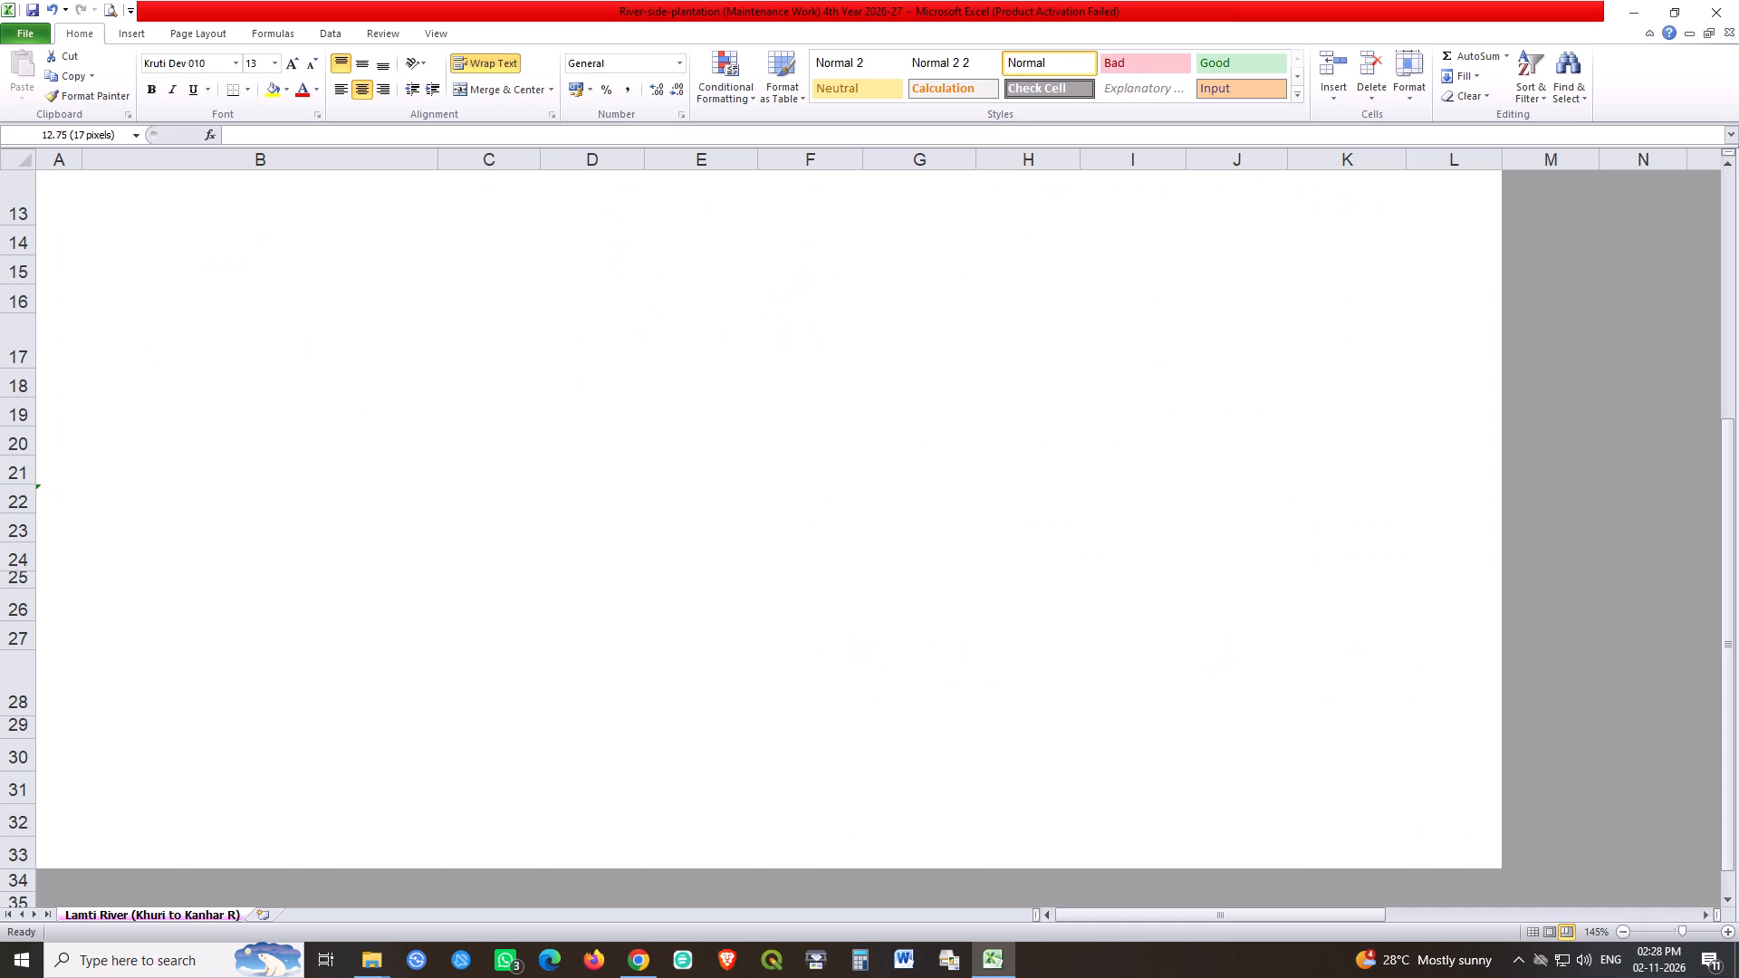
Save the workbook.
key("ctrl+s")
key("ctrl+s")
key("ctrl+s")
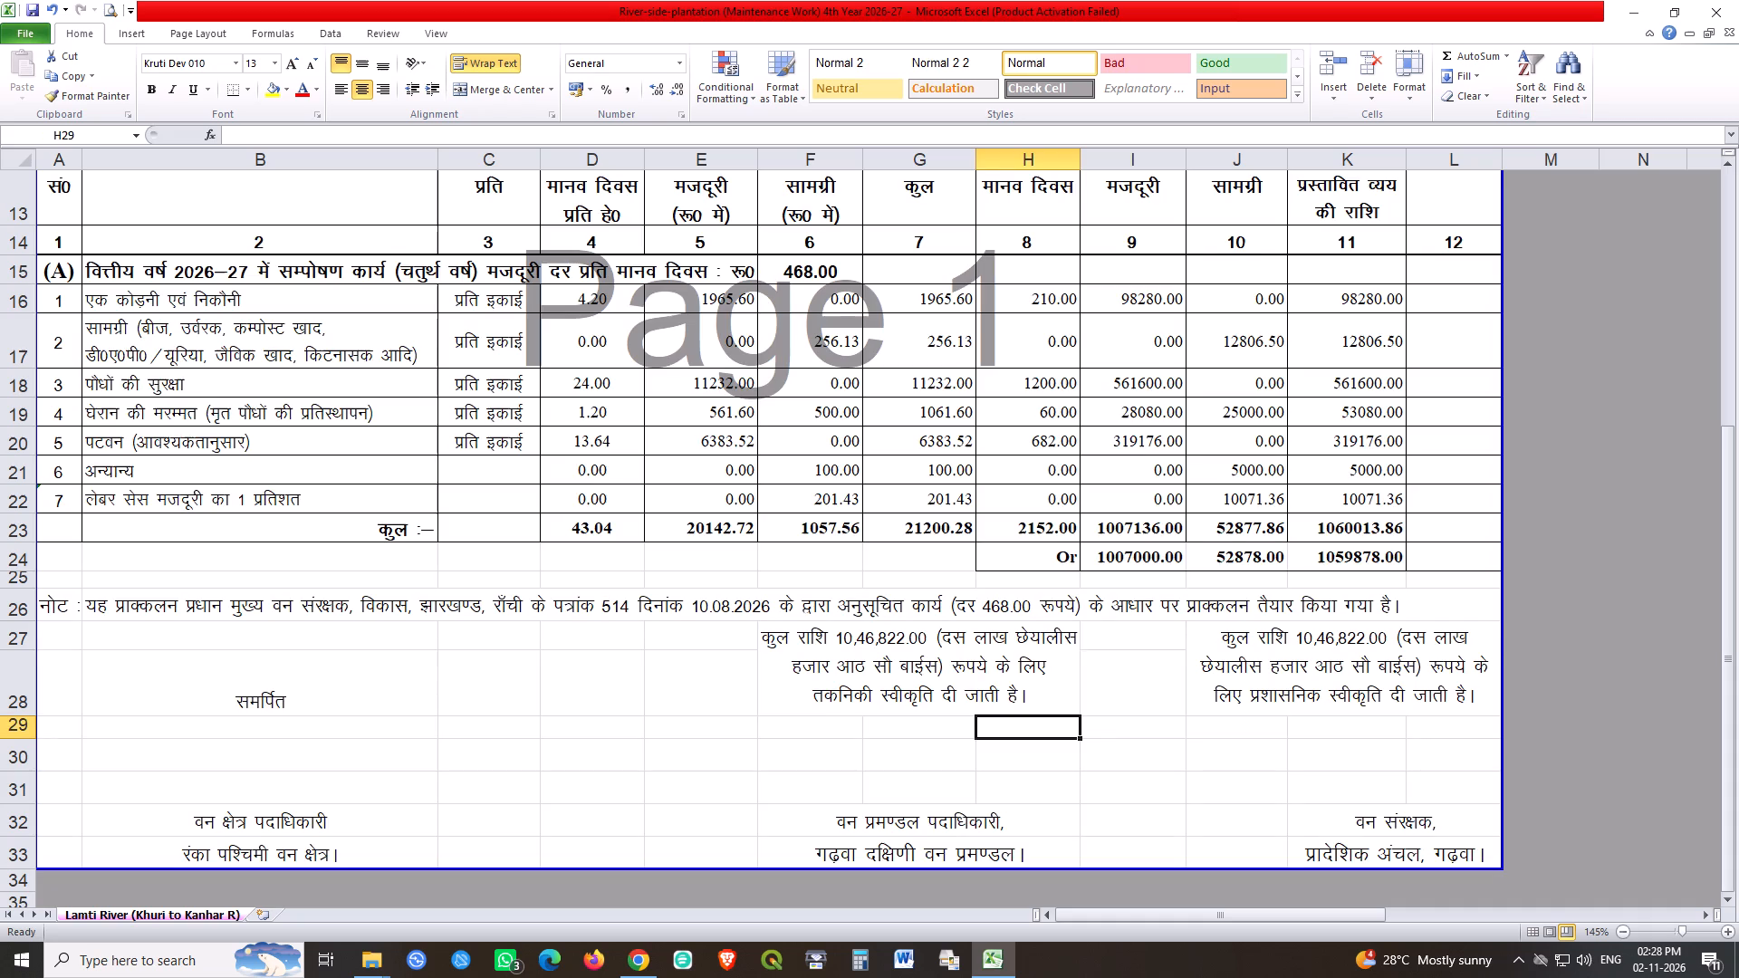
Insert a blank row 27 between the note and the approval texts and reduce it to a thin spacer row.
left_click(27, 636)
key("ctrl+plus")
left_click(921, 723)
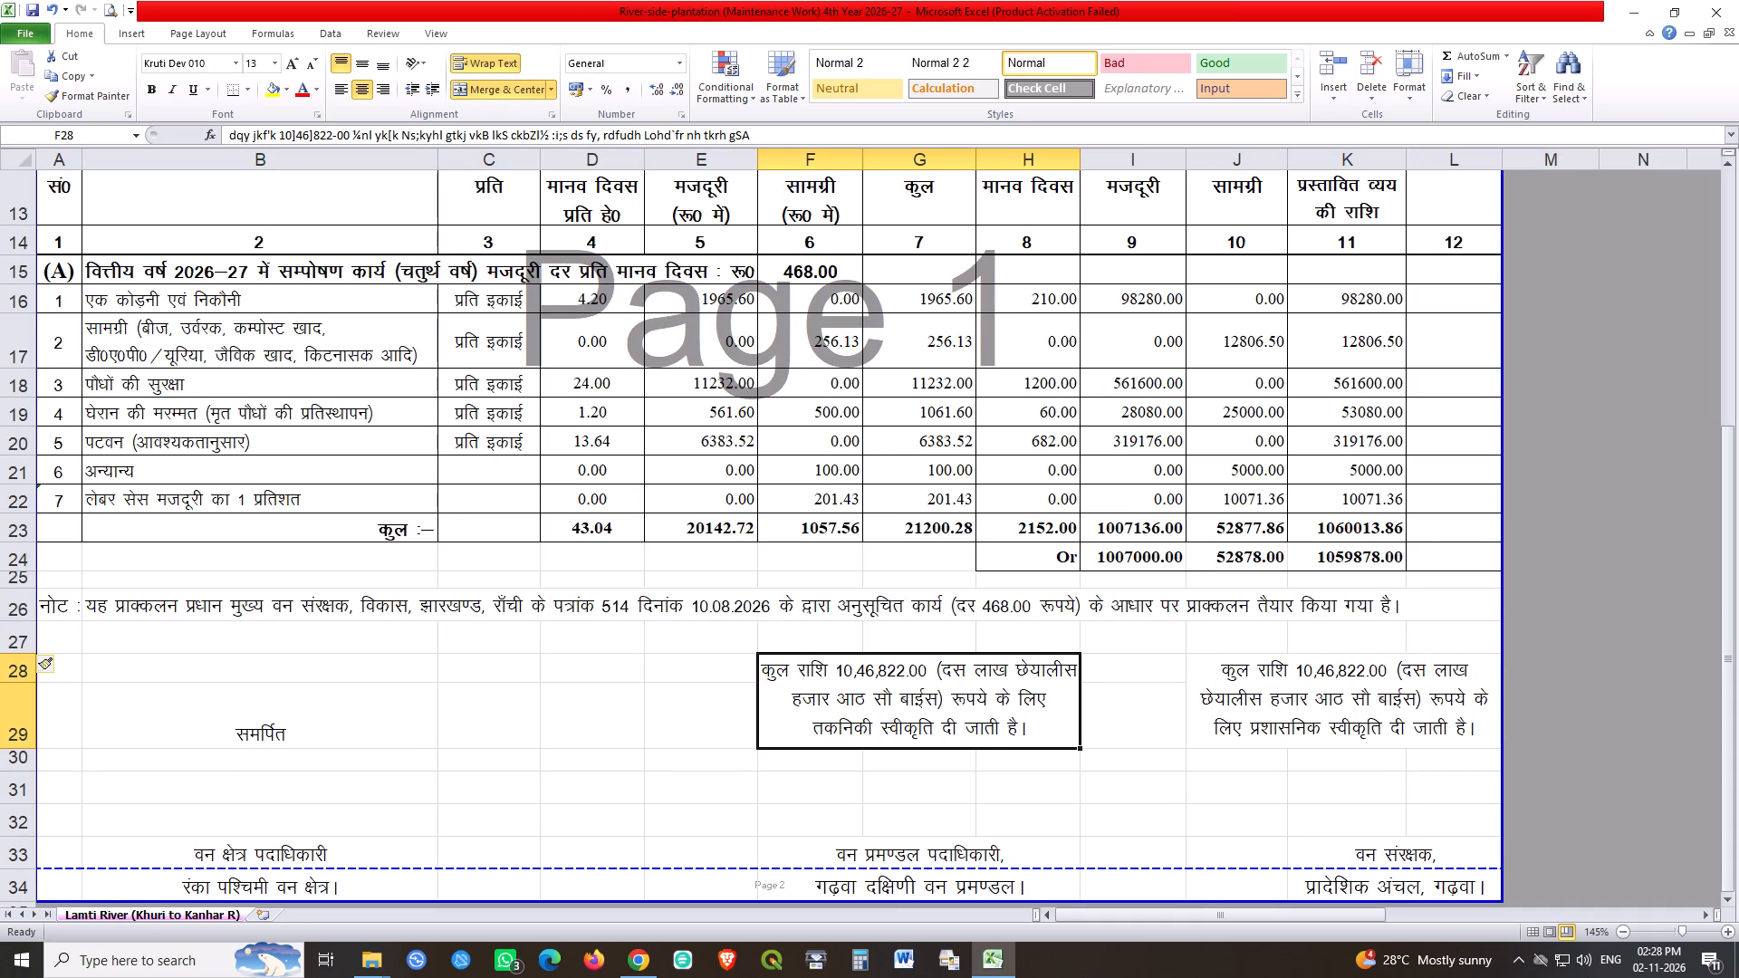
left_click_drag(31, 657, 33, 643)
left_click(862, 733)
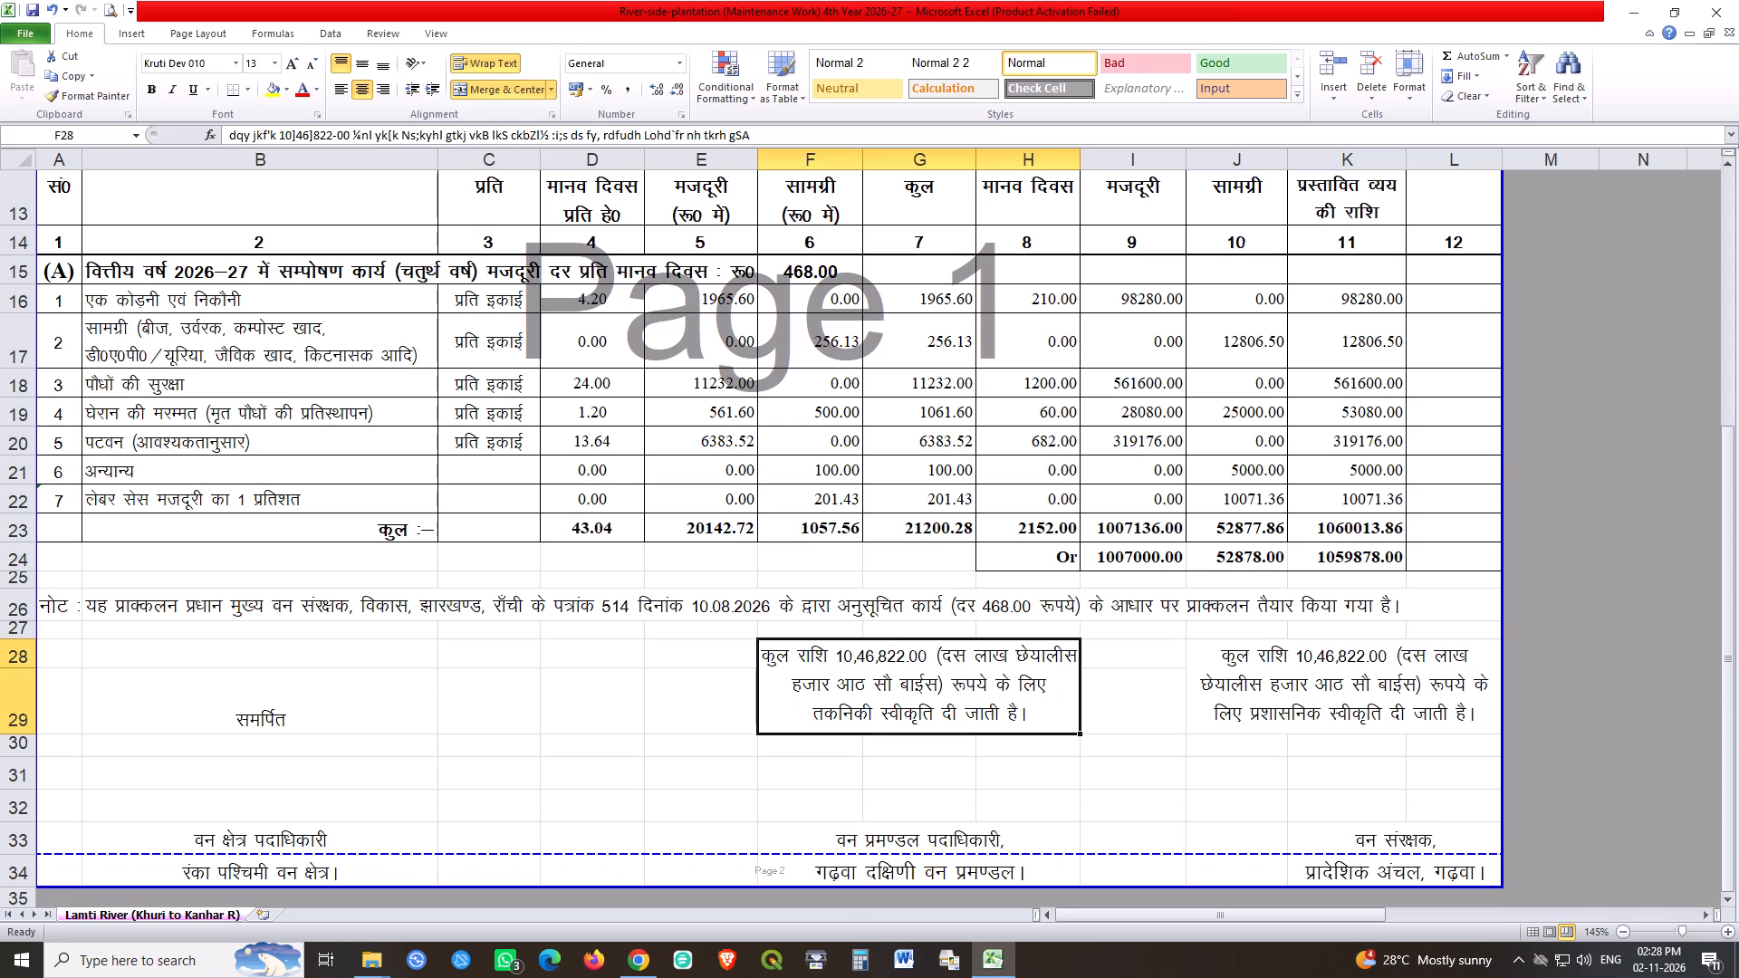
Unmerge the technical approval text in F28:H29, move it to D28, and merge and centre it across D28:G29.
left_click_drag(675, 653, 808, 677)
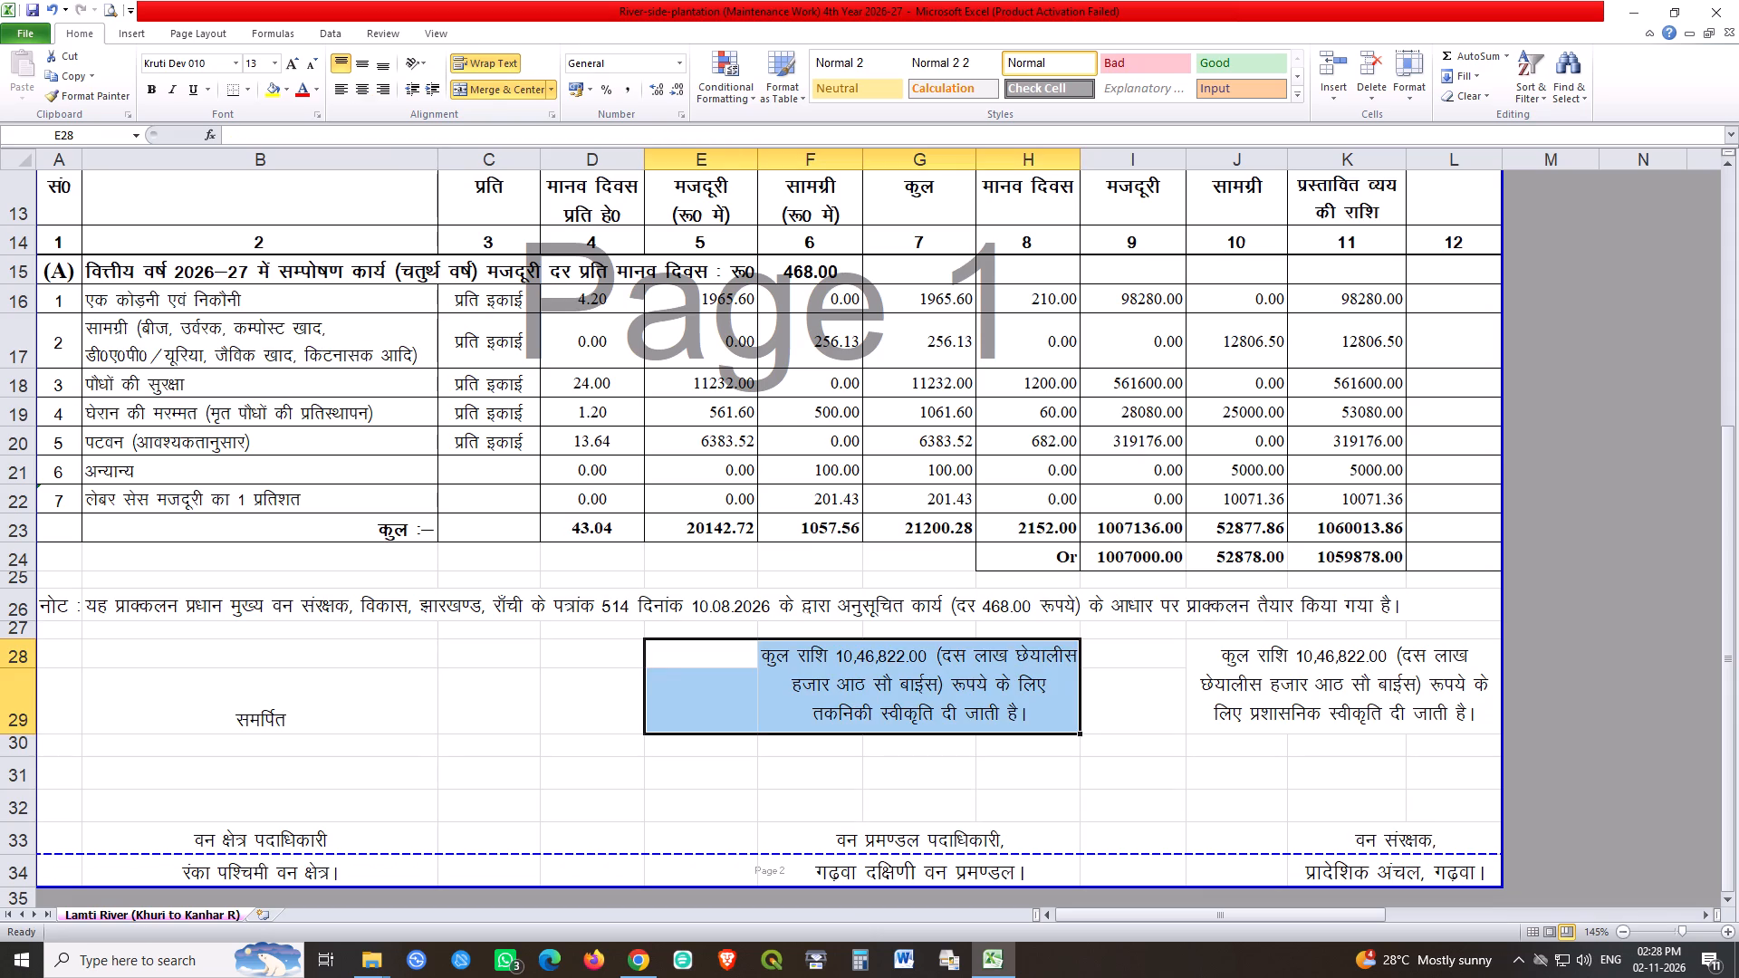
left_click(1316, 675)
left_click(799, 669)
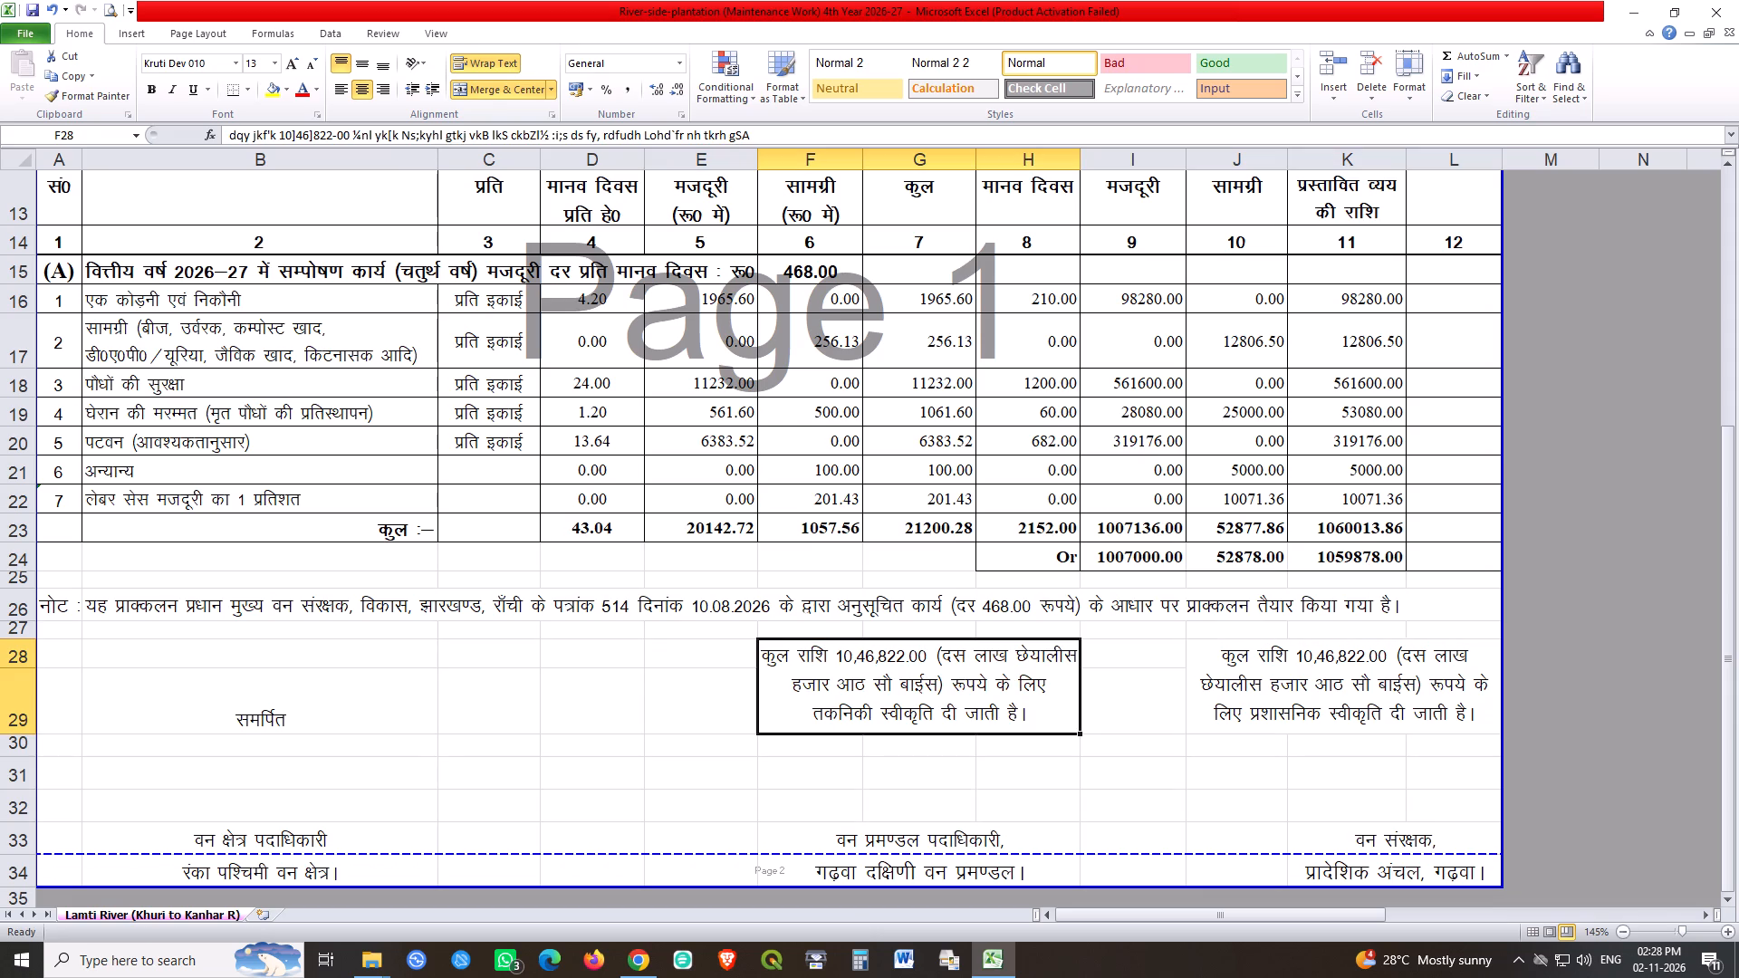
left_click(513, 89)
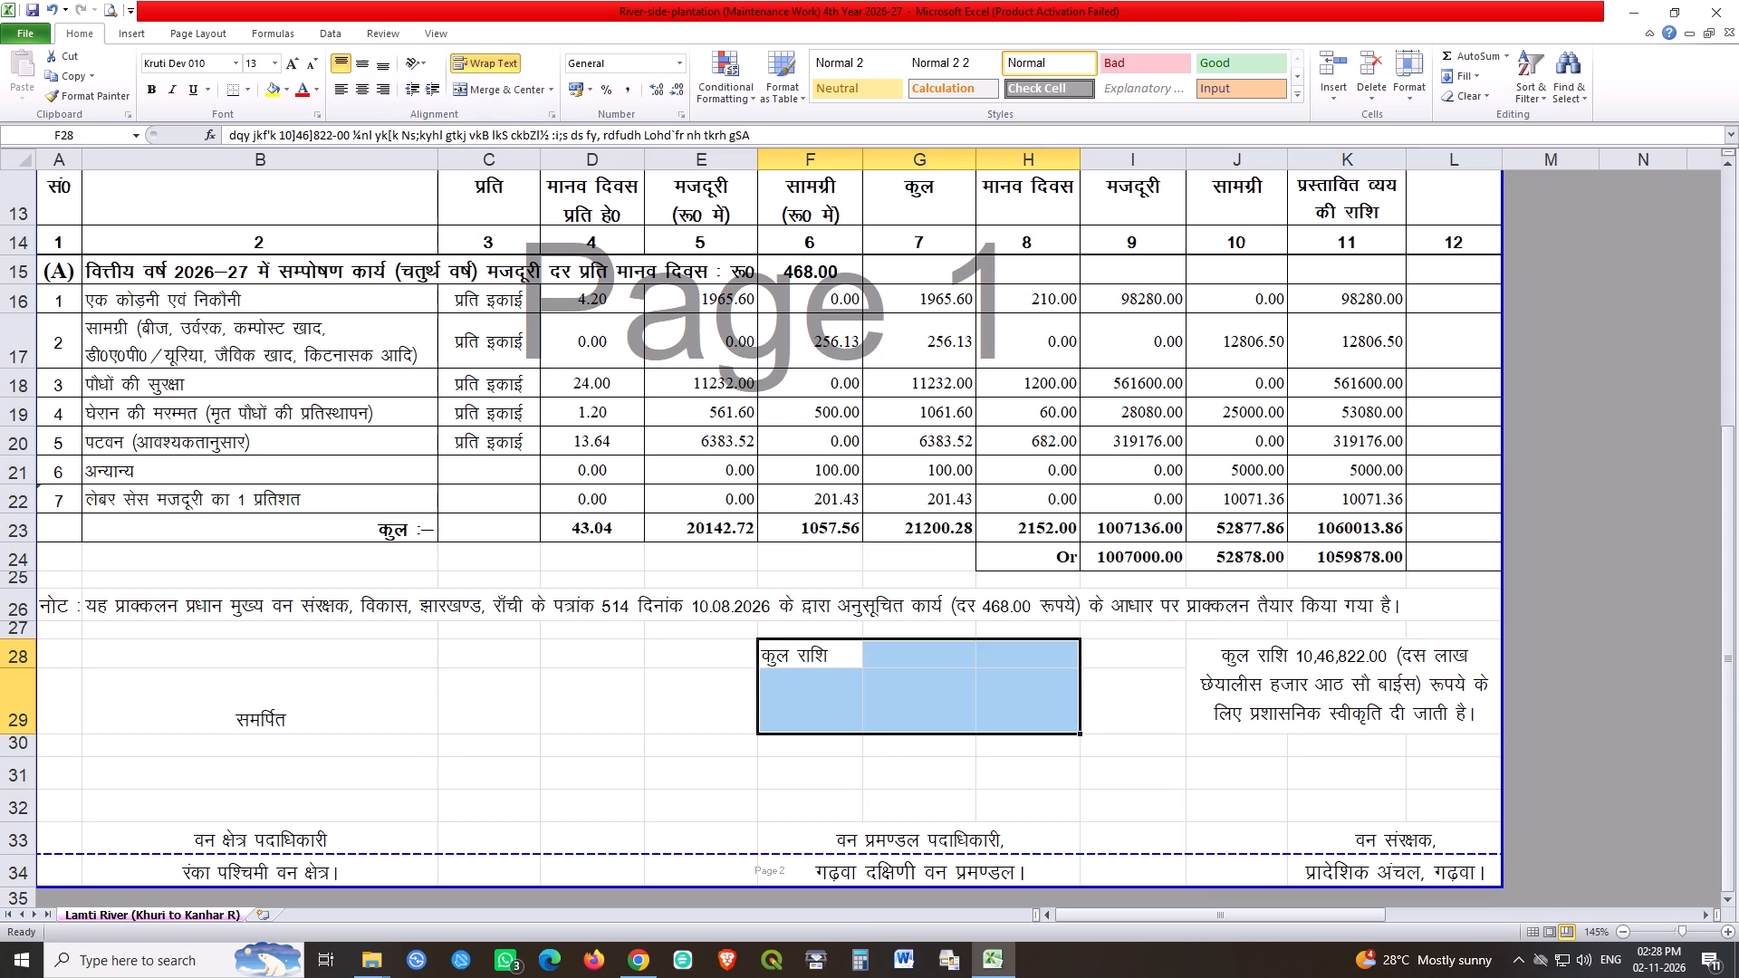
left_click(790, 650)
left_click_drag(757, 657, 634, 654)
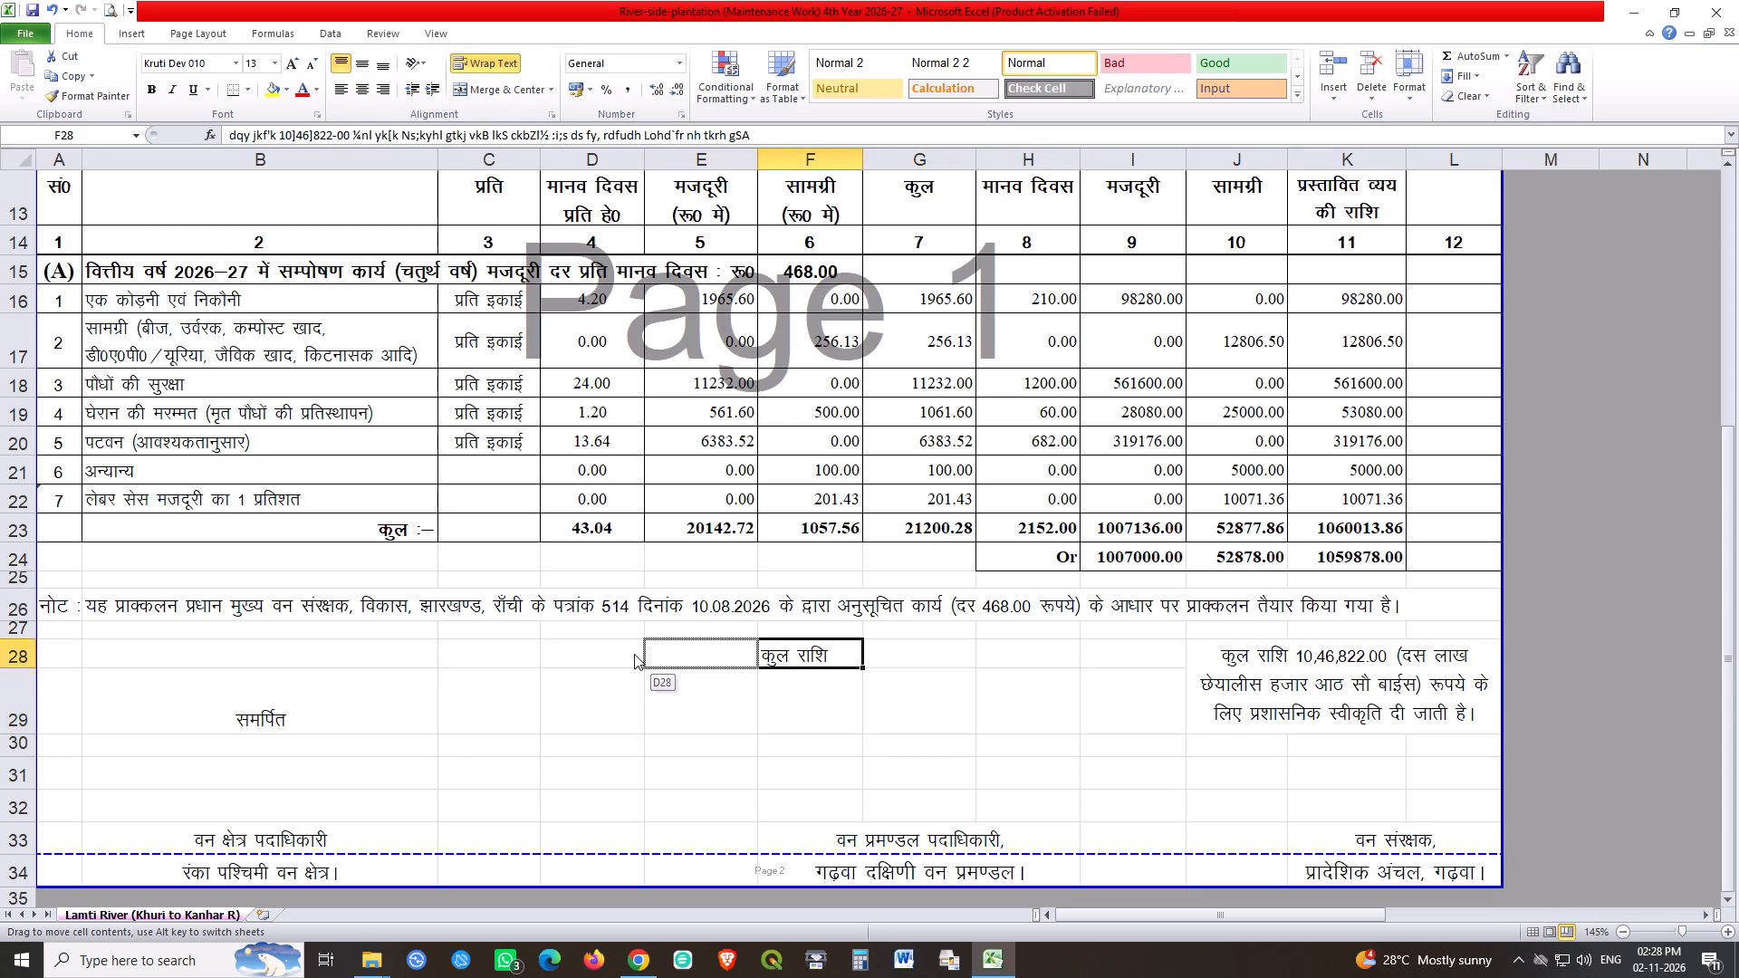
left_click_drag(634, 654, 633, 653)
left_click_drag(610, 646, 870, 643)
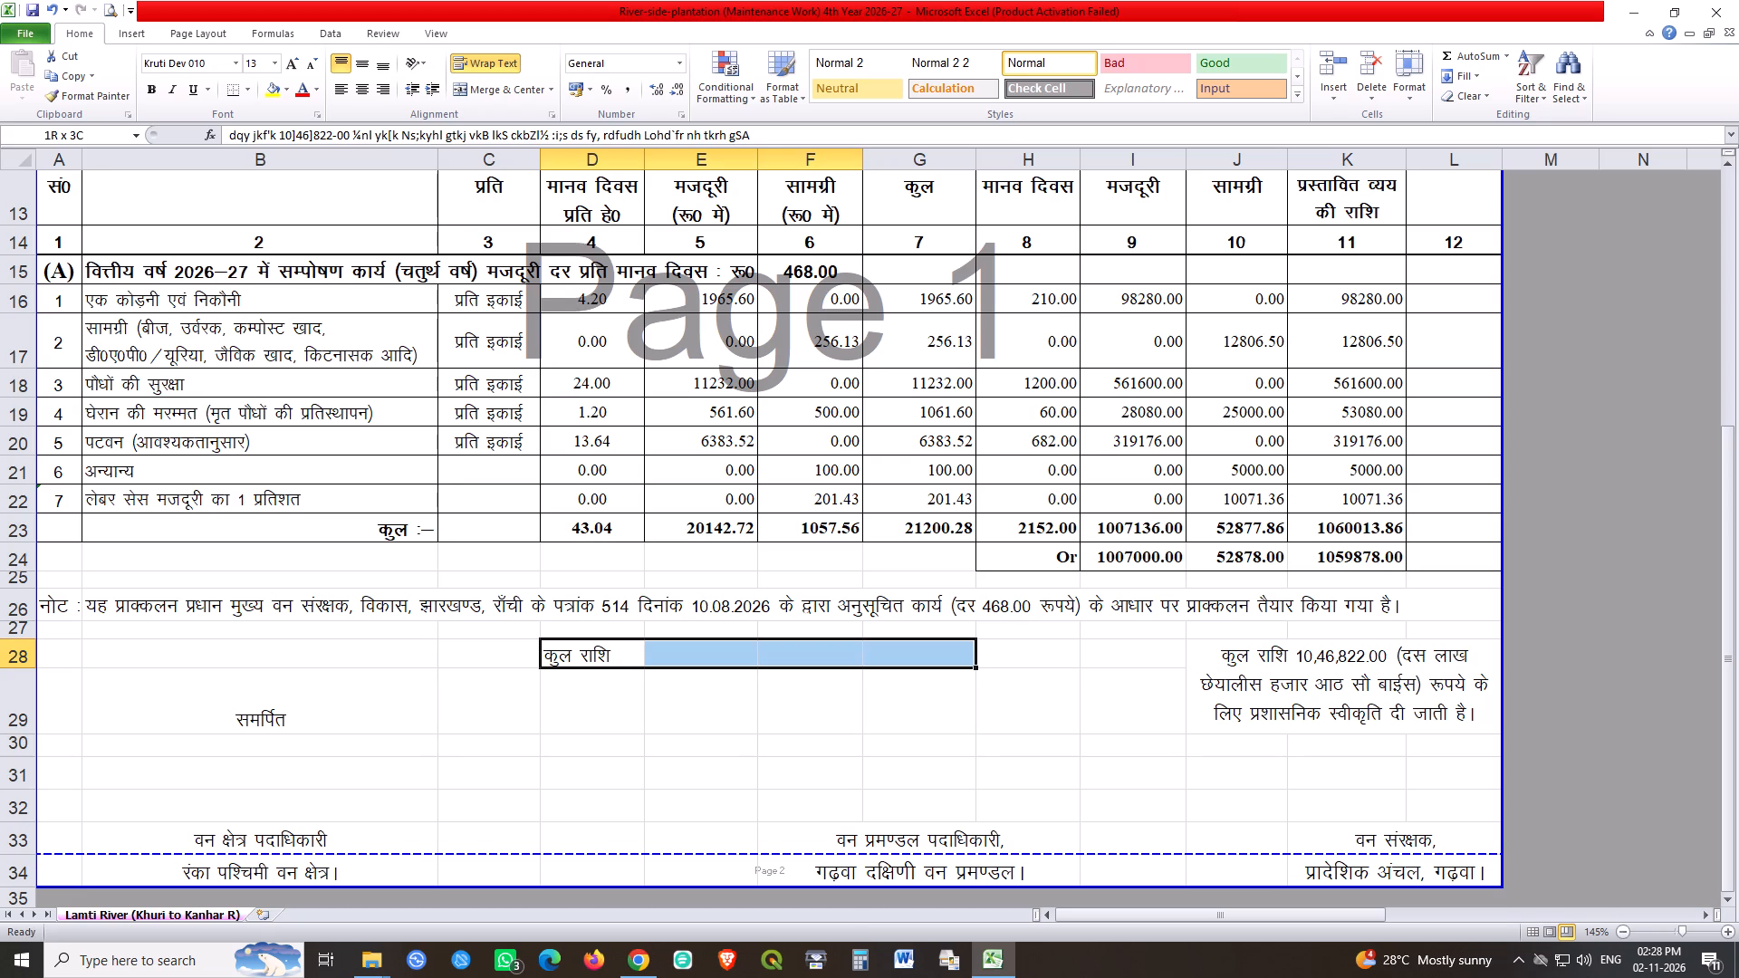
left_click_drag(870, 643, 898, 687)
left_click(476, 89)
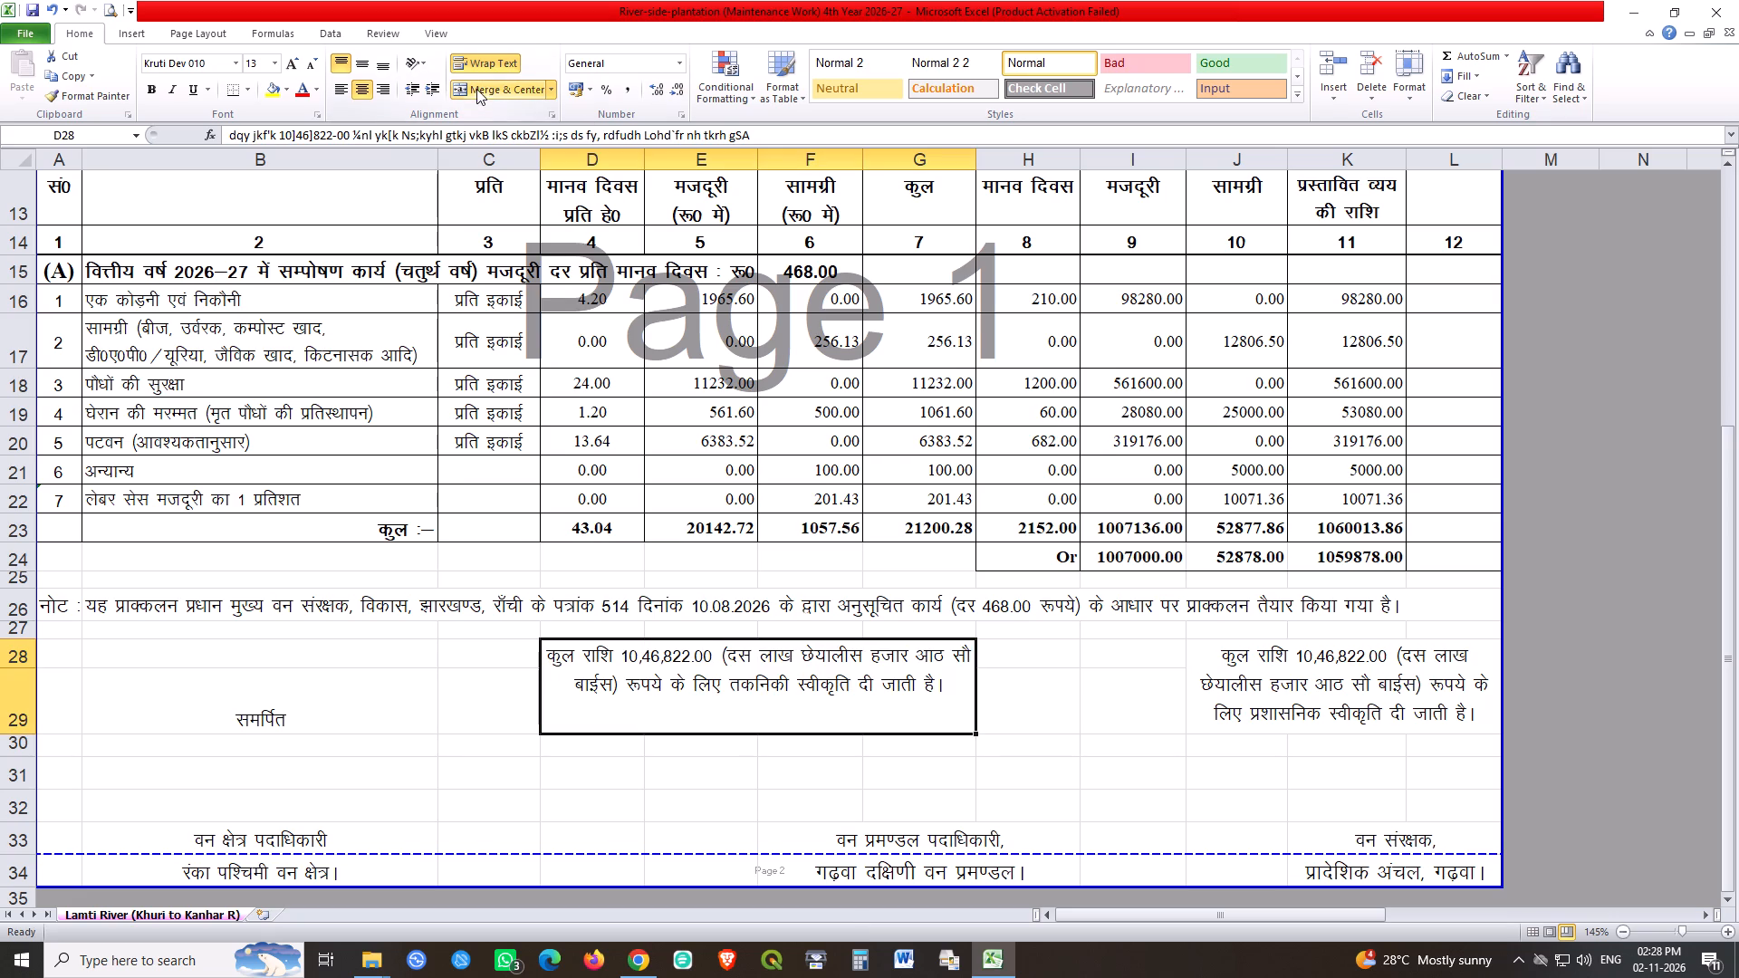
left_click(831, 704)
Move the वन प्रमण्डल पदाधिकारी signature lines from G33:G34 to F33:F34, allowing the destination cells to be replaced.
left_click_drag(909, 834, 913, 859)
left_click_drag(863, 848, 828, 852)
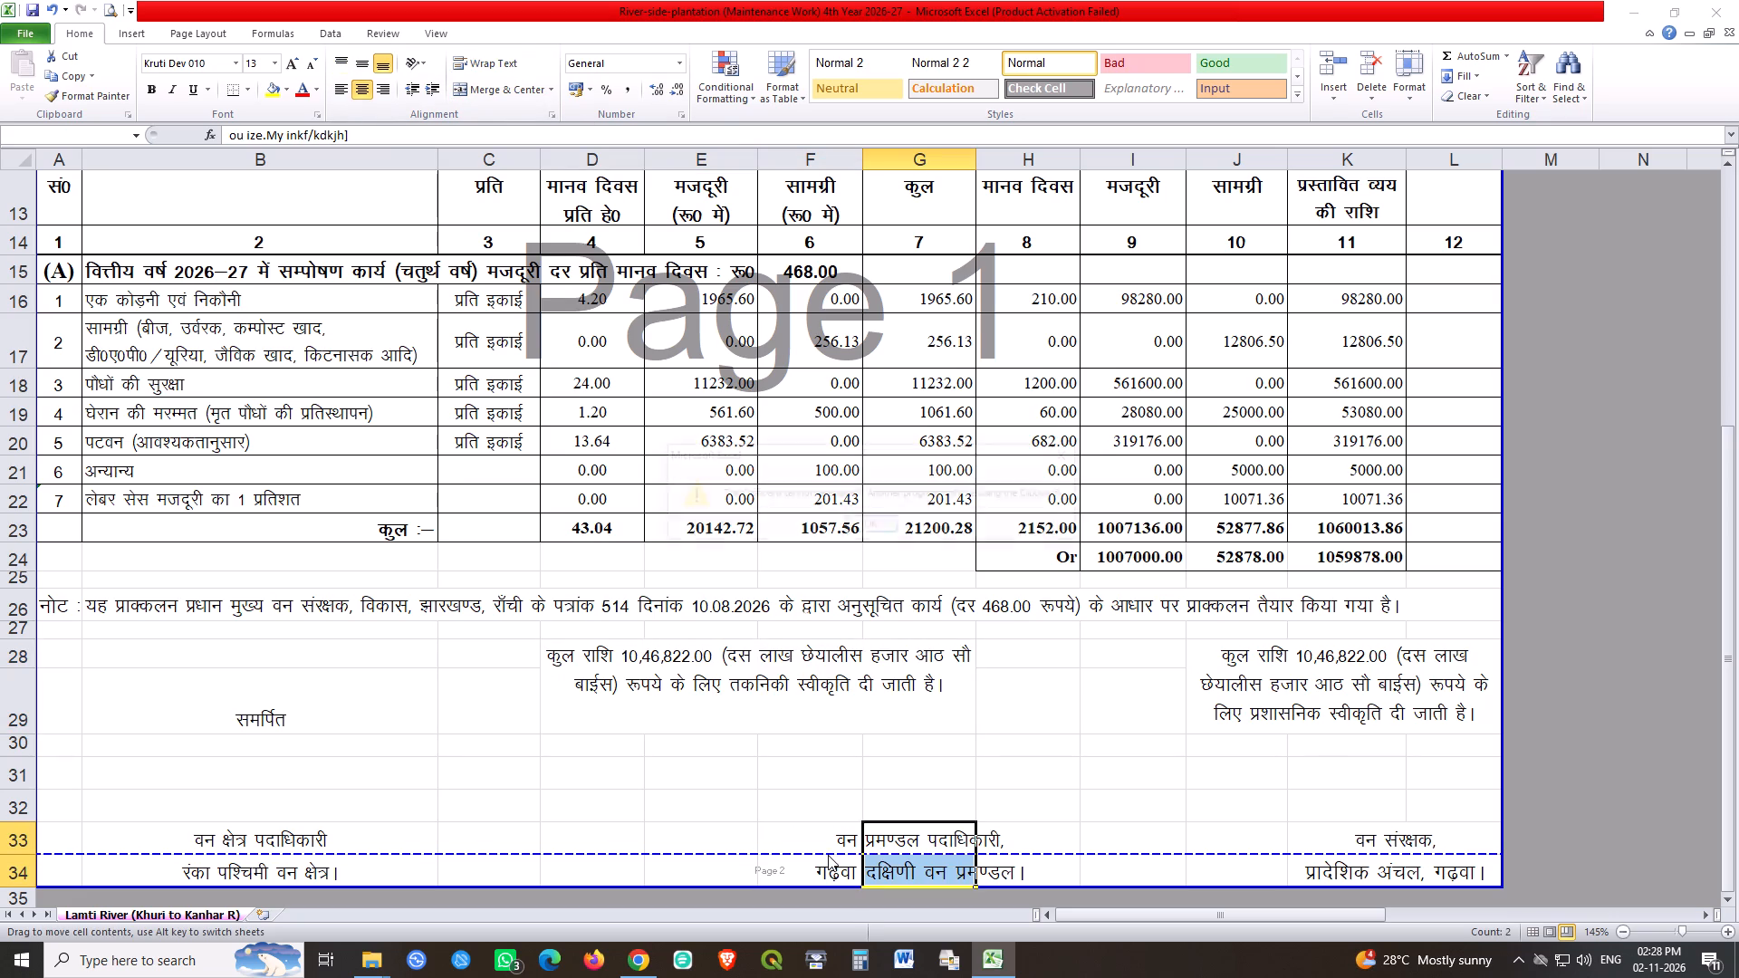
left_click(891, 520)
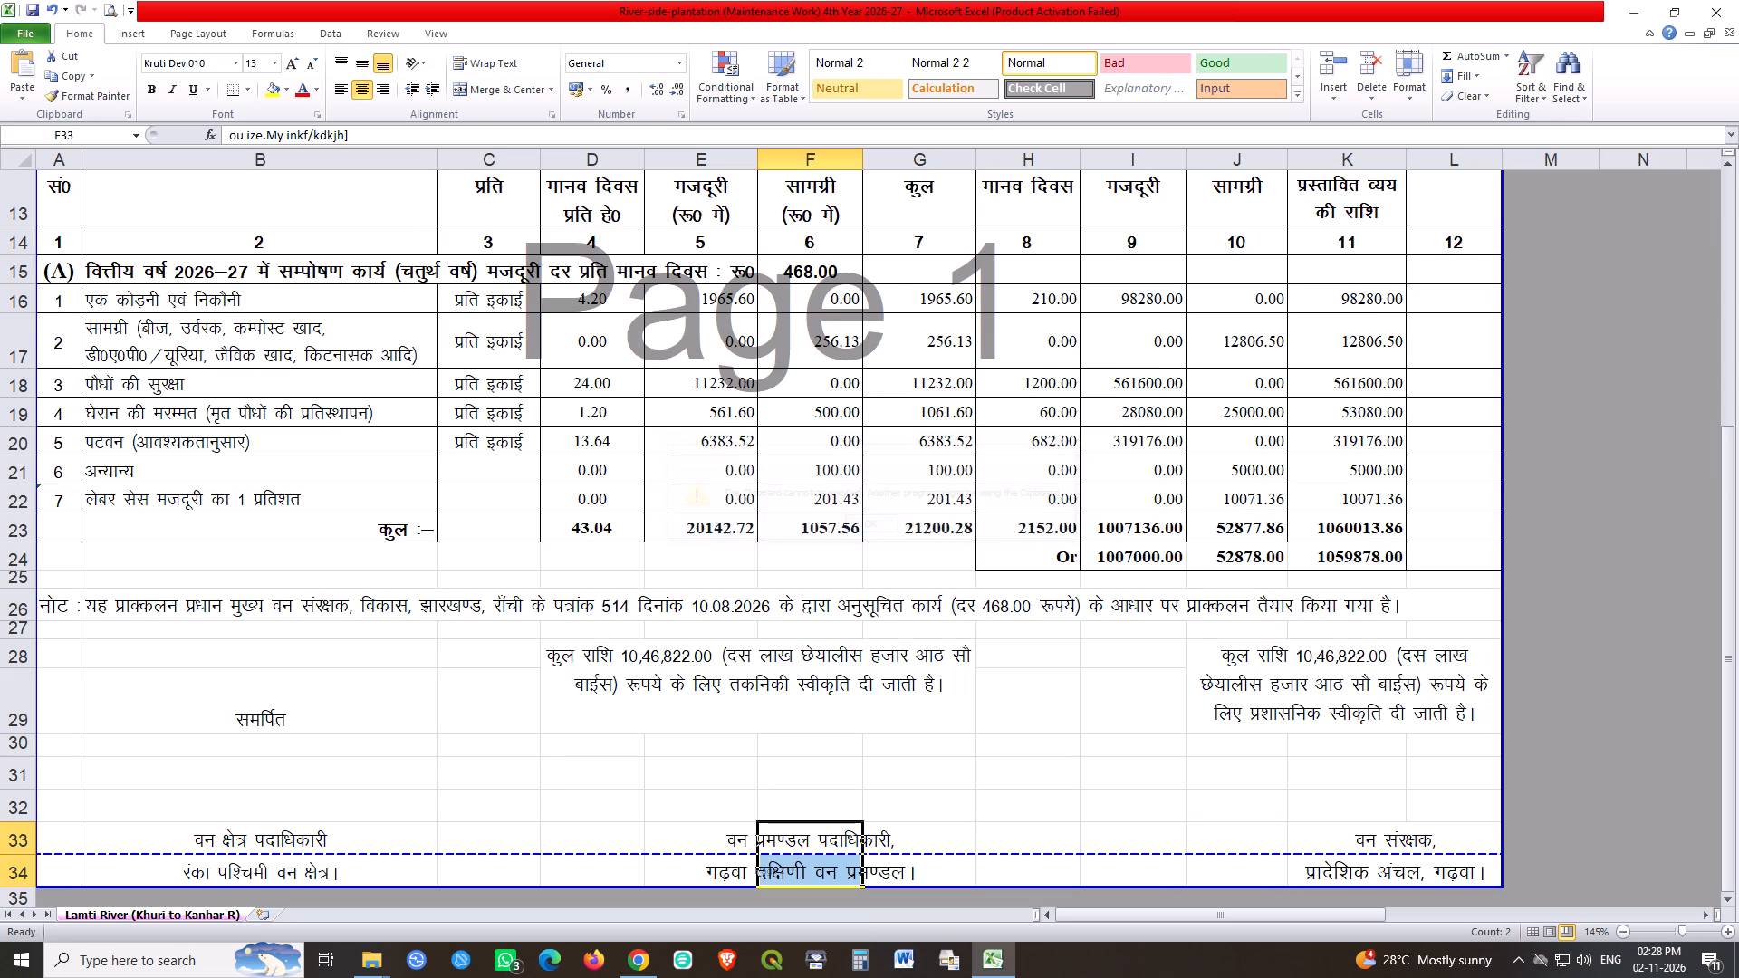
Merge and centre the वन प्रमण्डल पदाधिकारी signature lines across D33:G33 and D34:G34, one row at a time.
left_click_drag(611, 841, 894, 842)
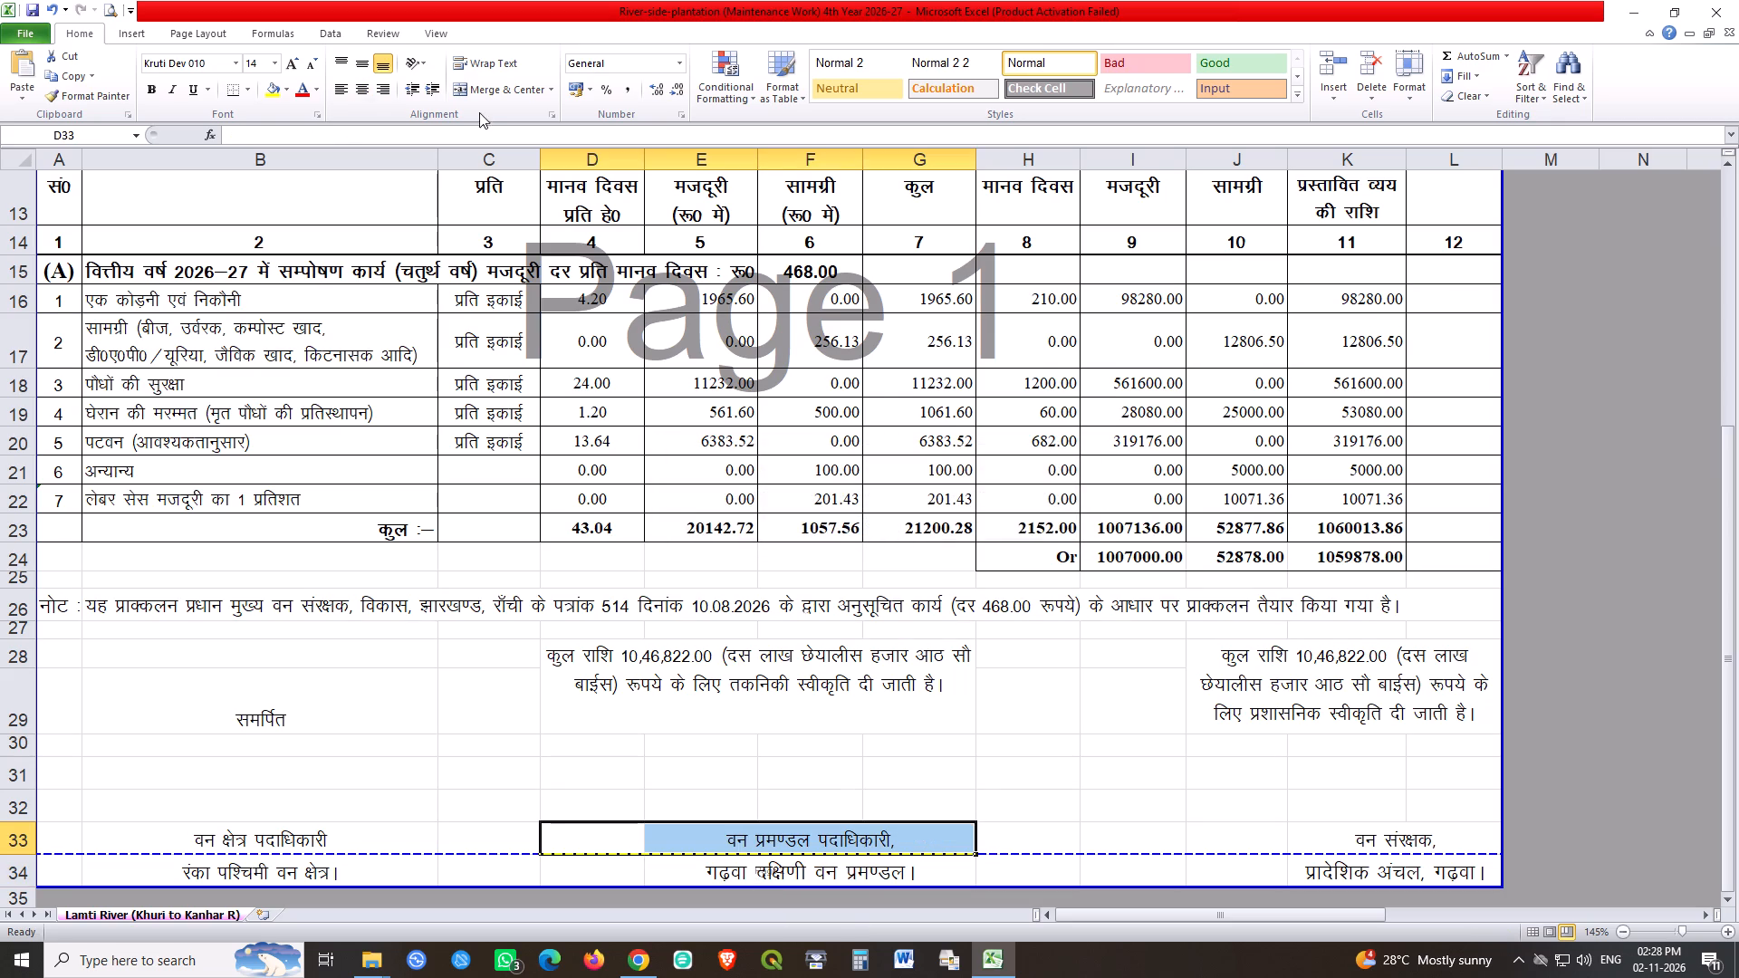
left_click(517, 90)
key("space")
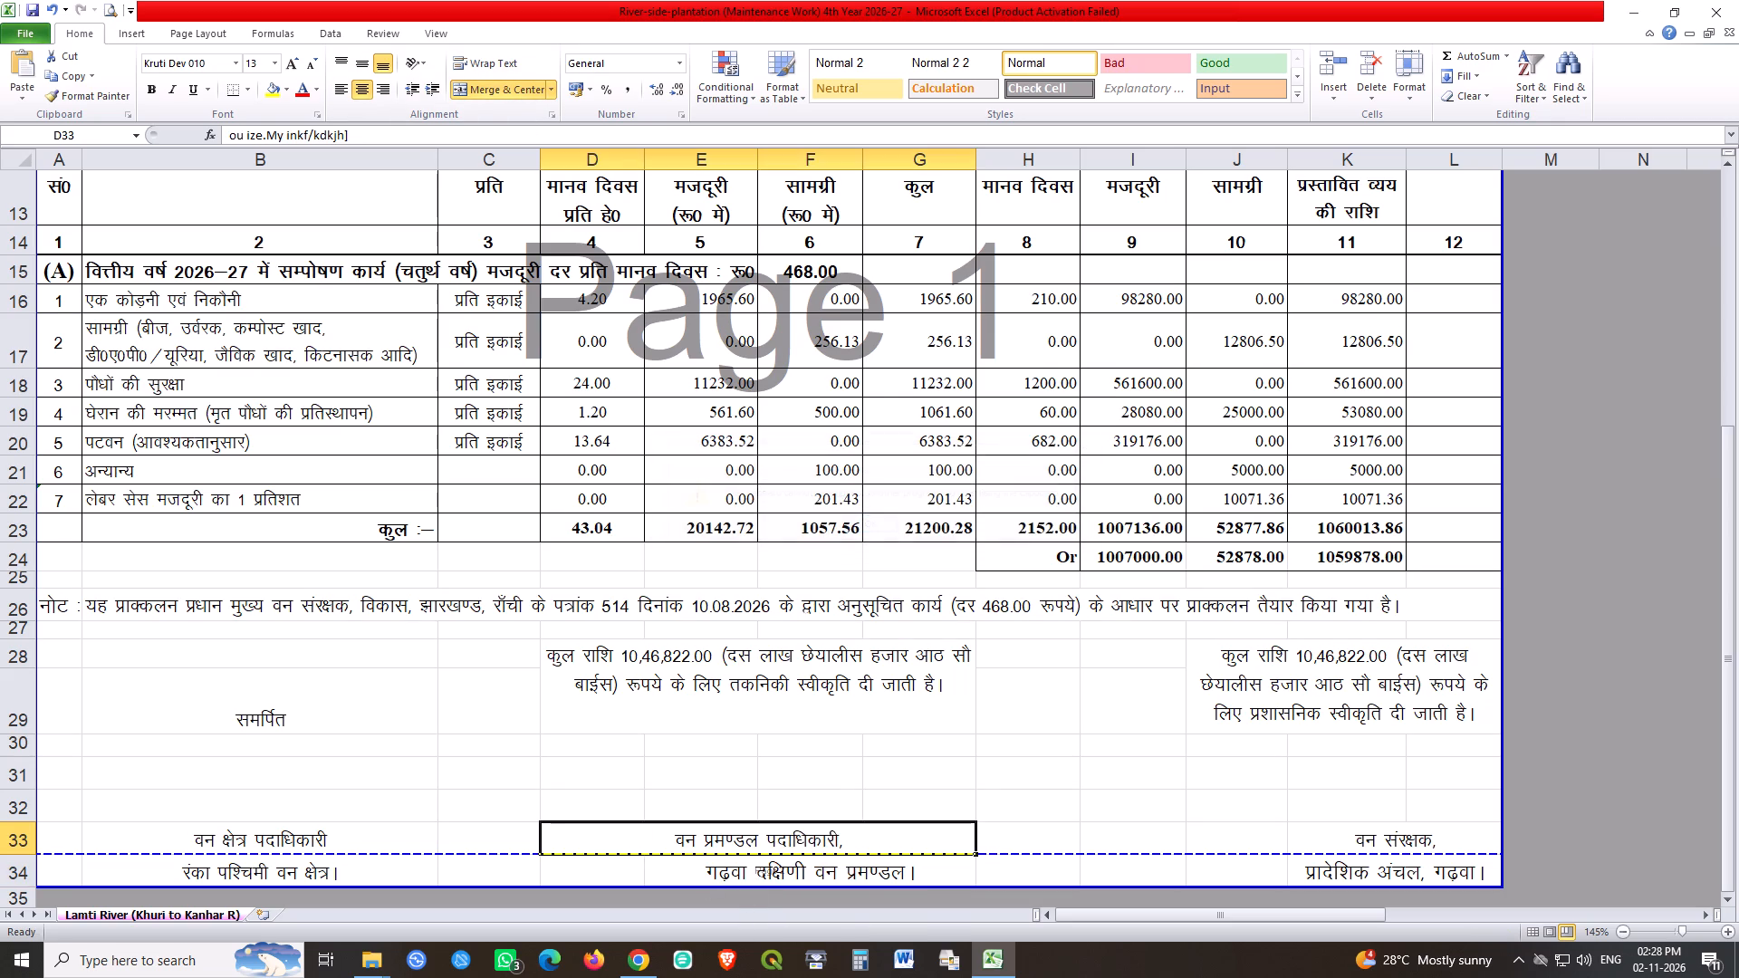
left_click_drag(617, 873, 897, 867)
left_click(495, 91)
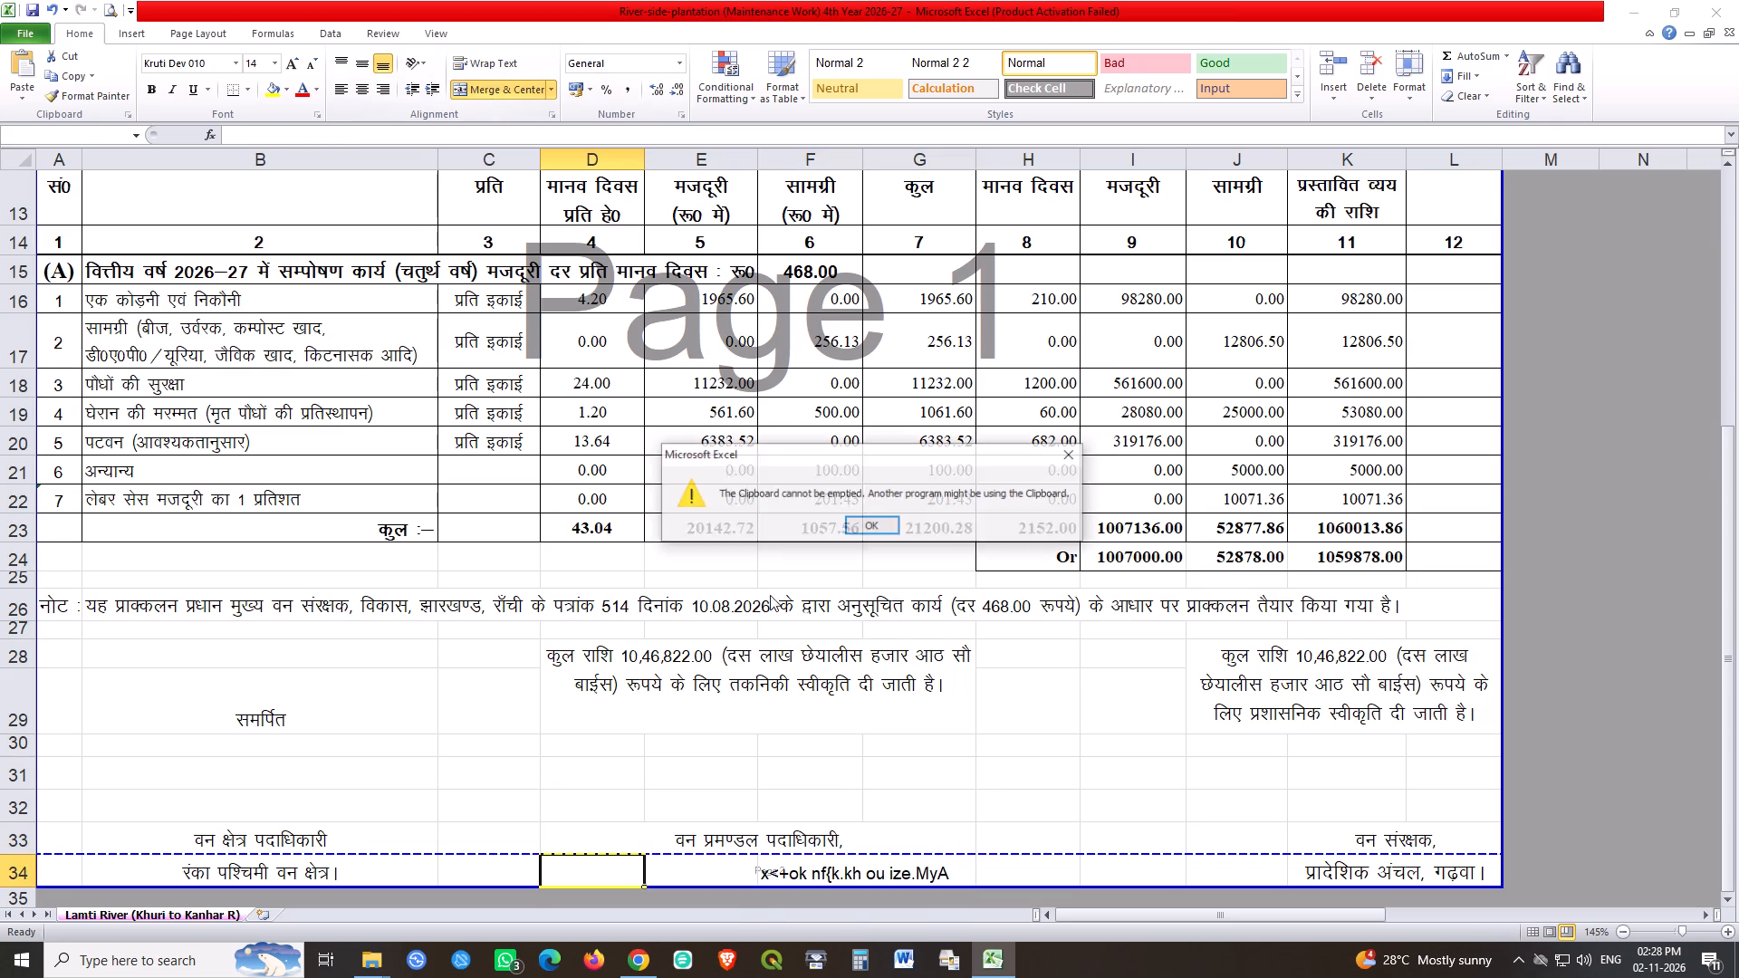
key("space")
Unmerge the administrative approval text in J28:L29 and merge and centre it across I28:L29.
left_click_drag(1314, 661, 1212, 676)
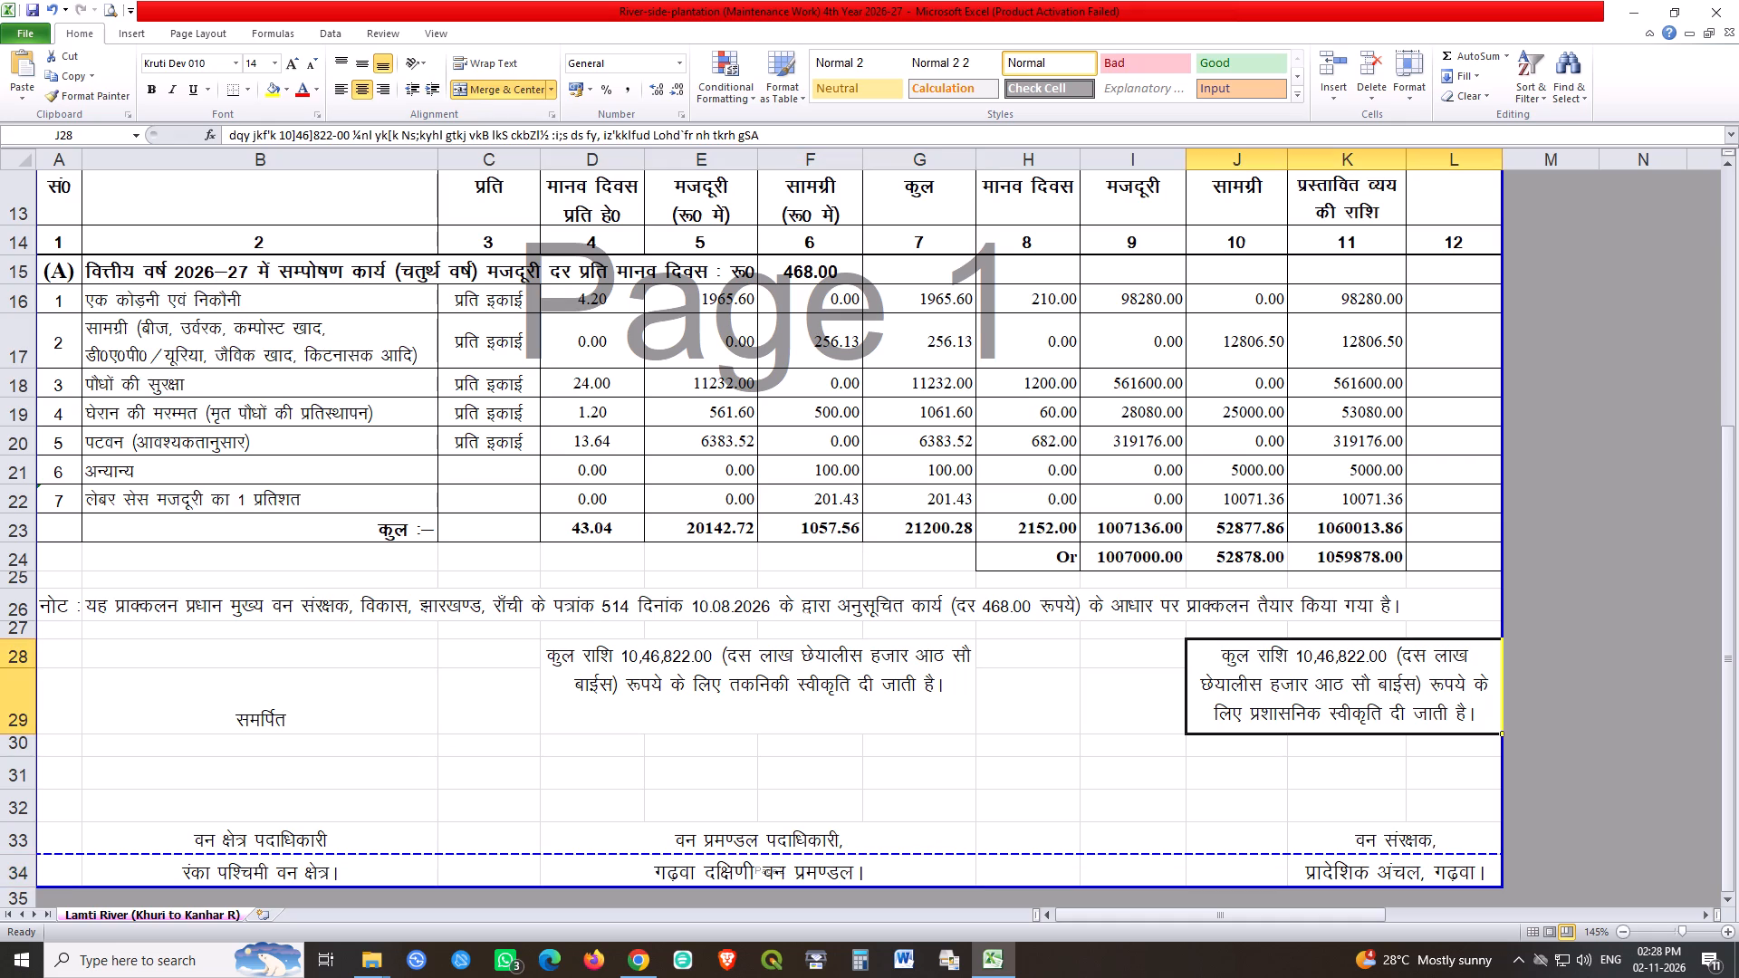
left_click_drag(1212, 676, 1175, 690)
left_click(491, 91)
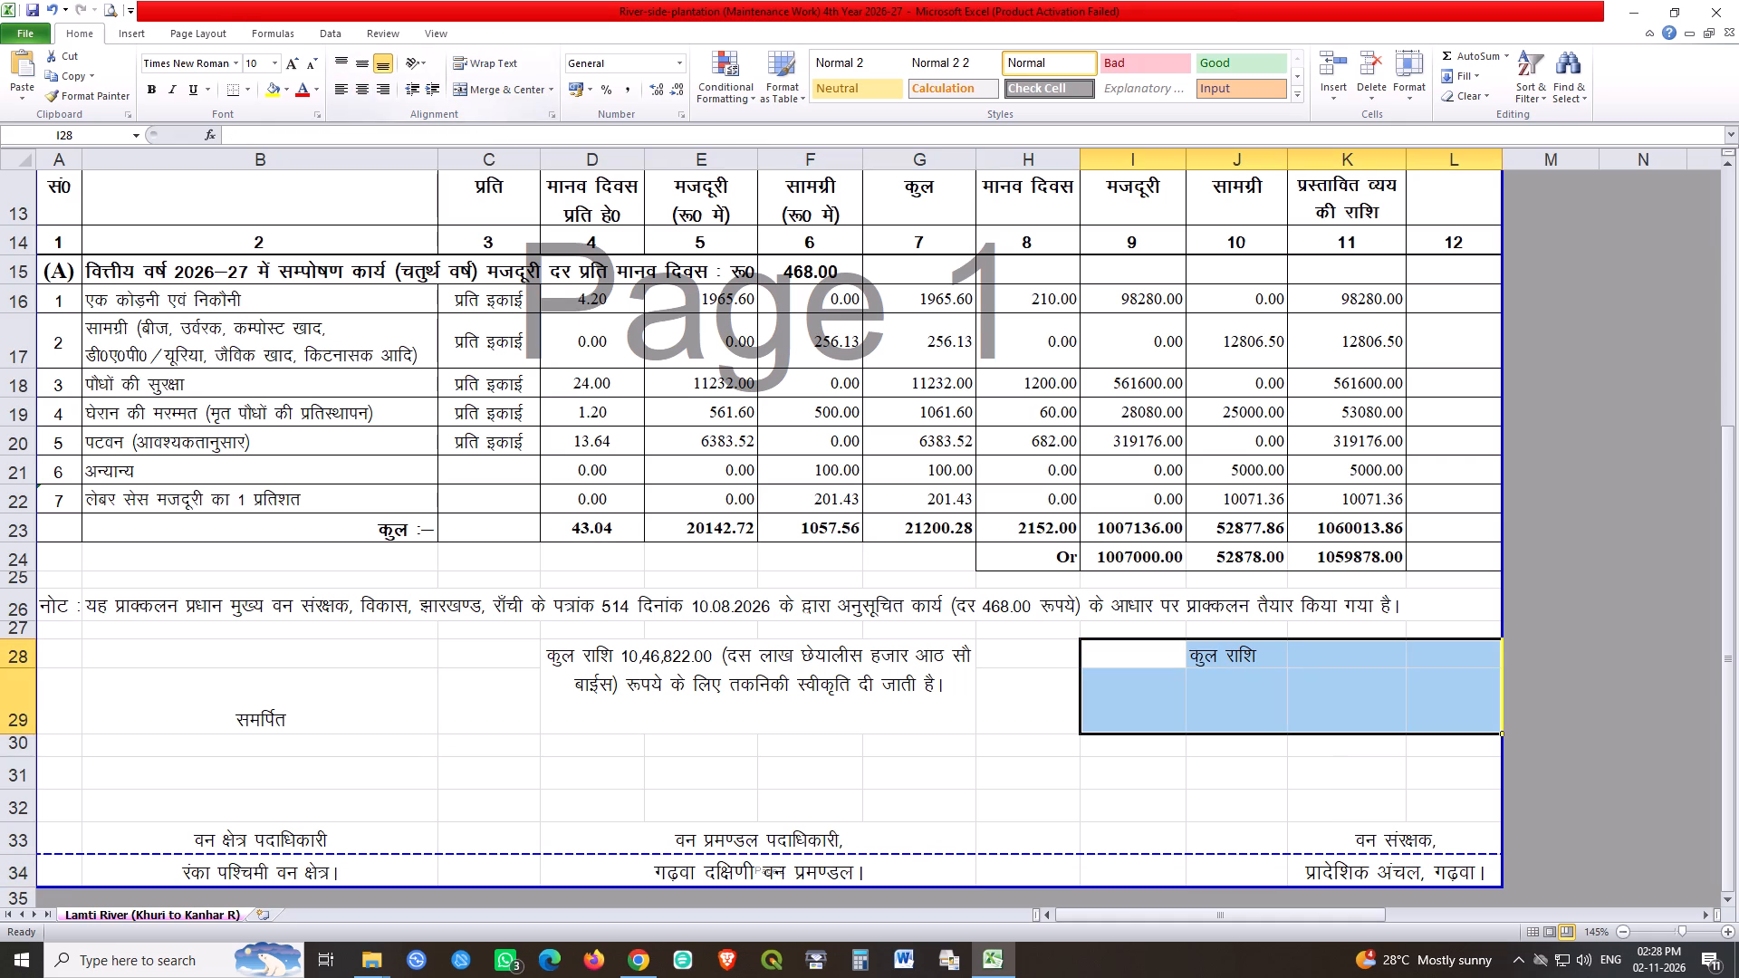
key("space")
key("Escape")
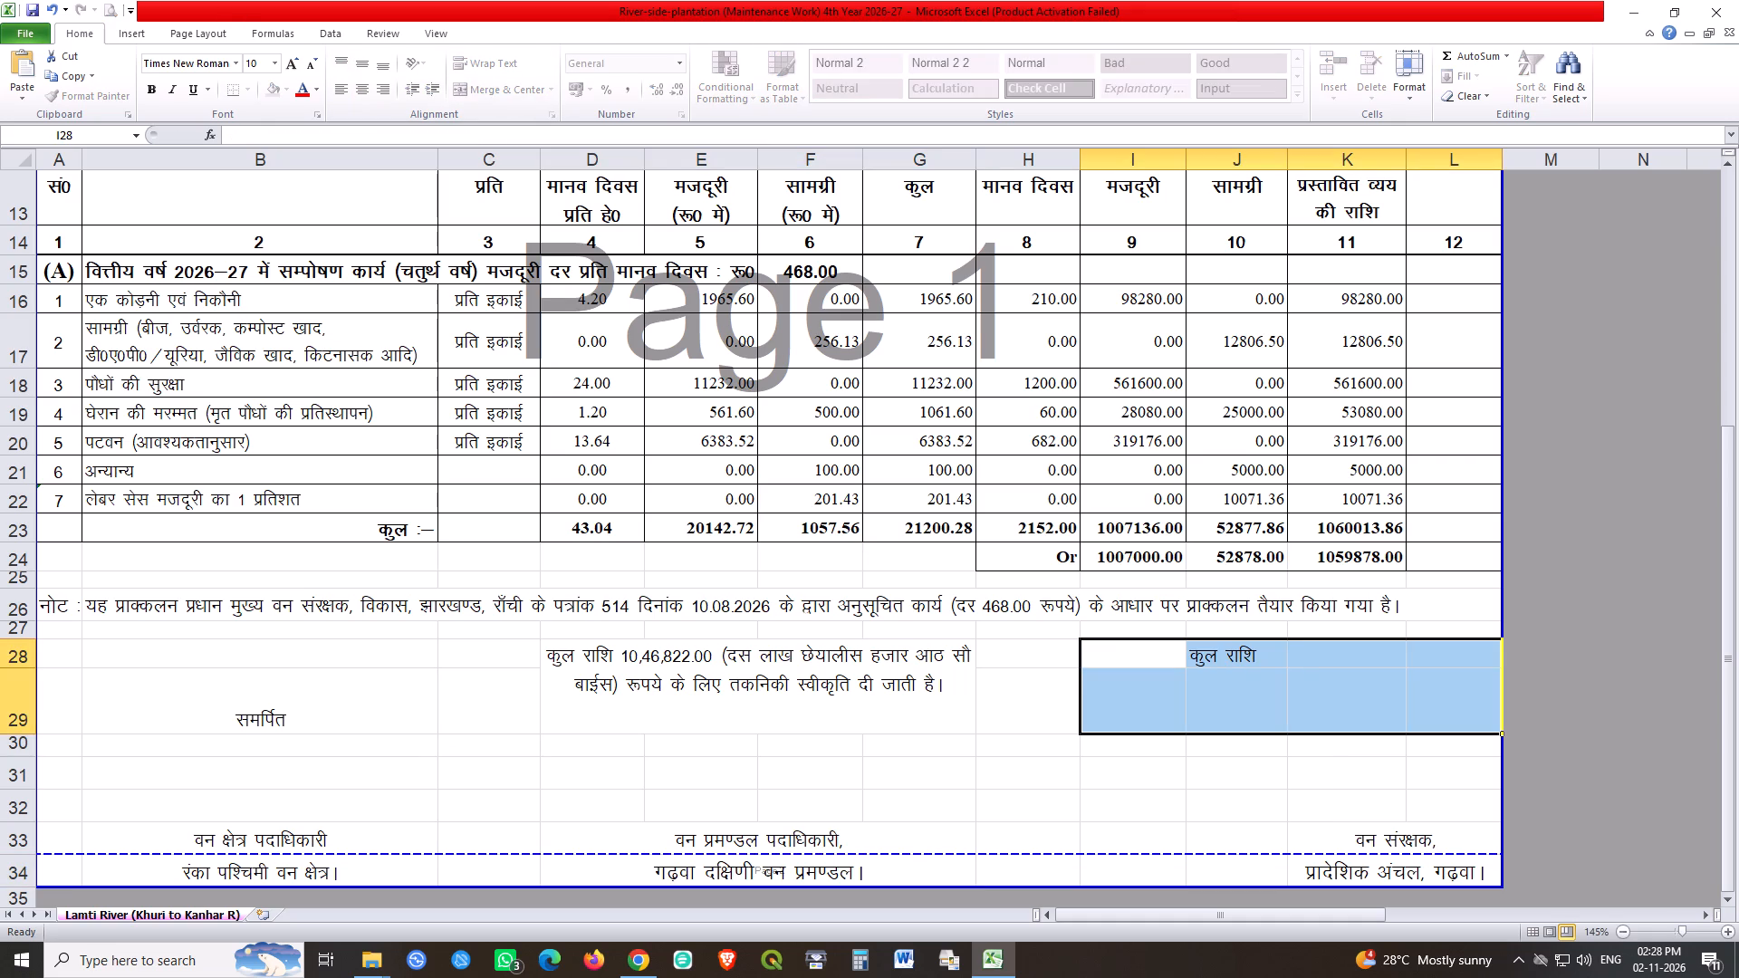
left_click_drag(1132, 656, 1438, 721)
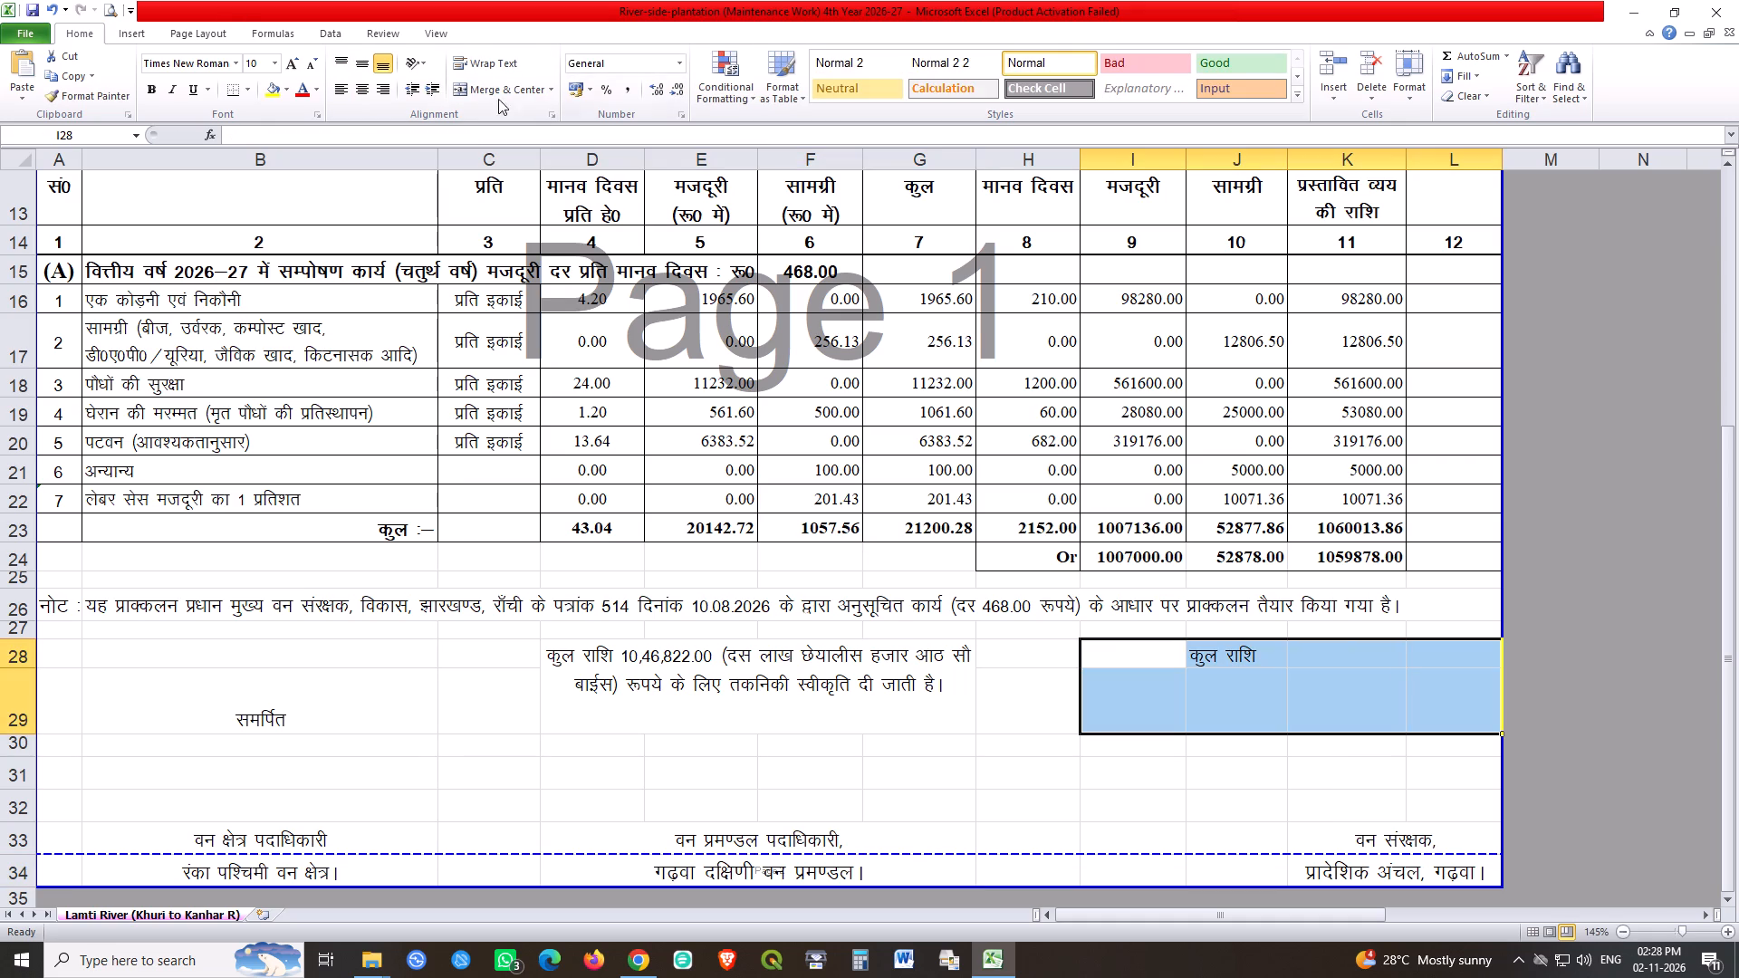
left_click(506, 79)
left_click(504, 94)
key("space")
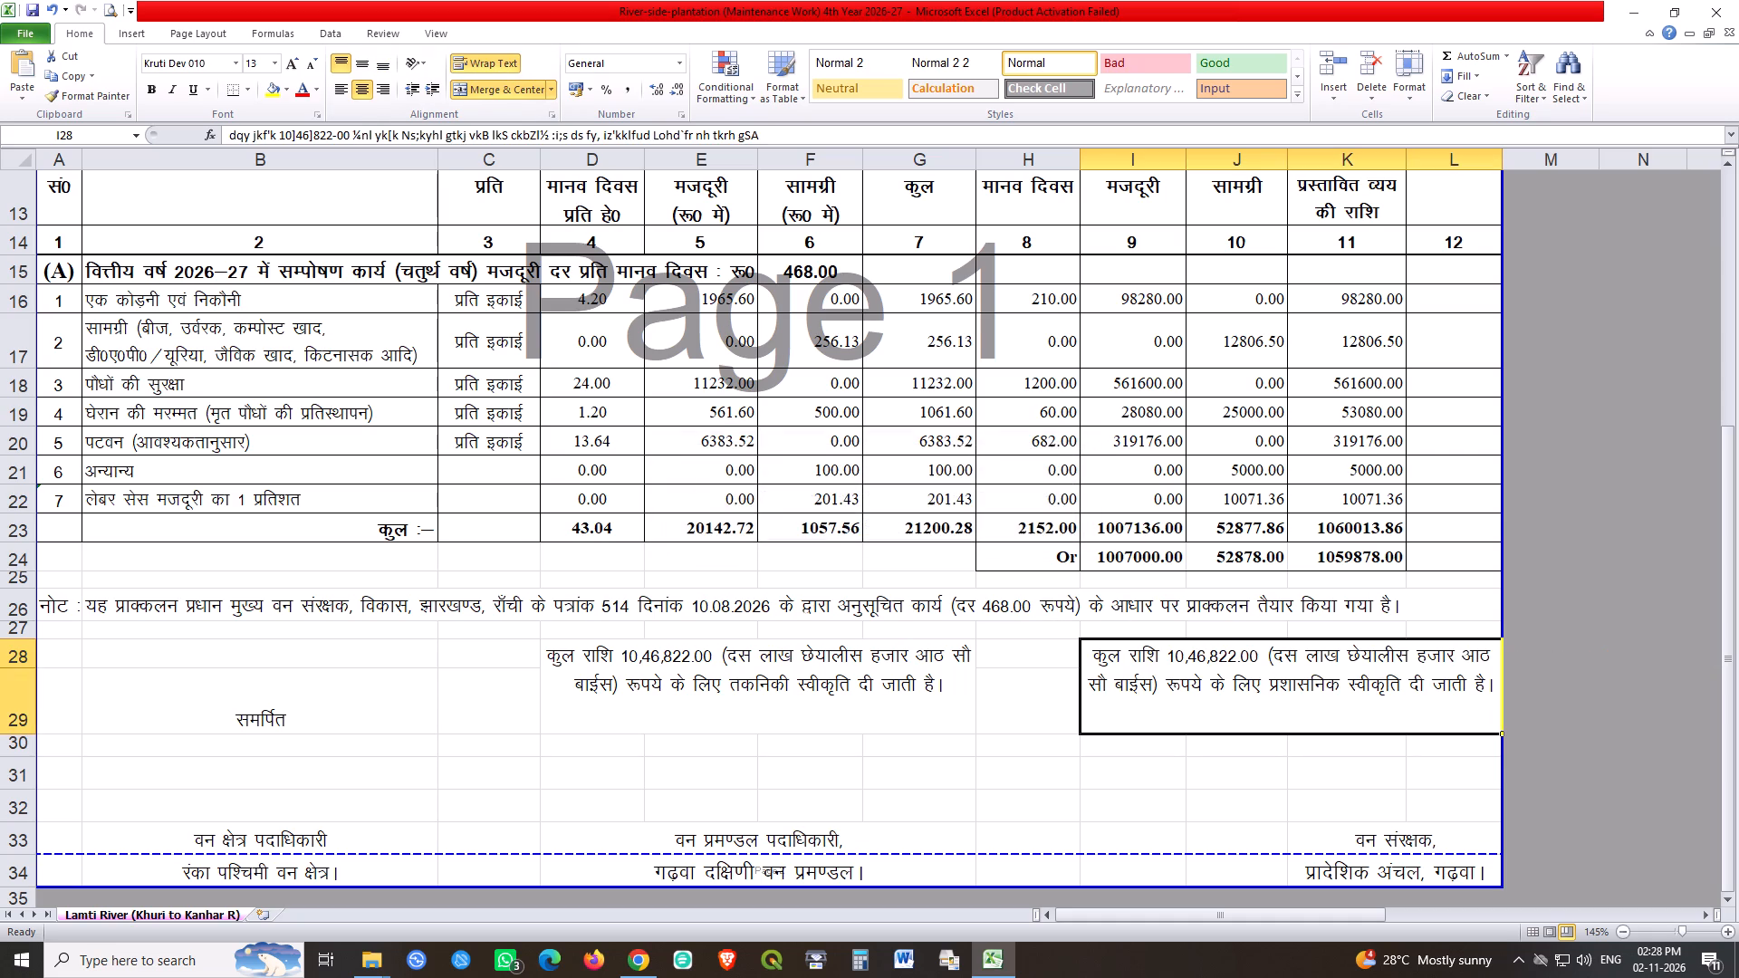
left_click(1315, 786)
Merge and centre the वन संरक्षक signature lines across I33:L33 and I34:L34, one row at a time.
left_click_drag(1398, 840, 1202, 855)
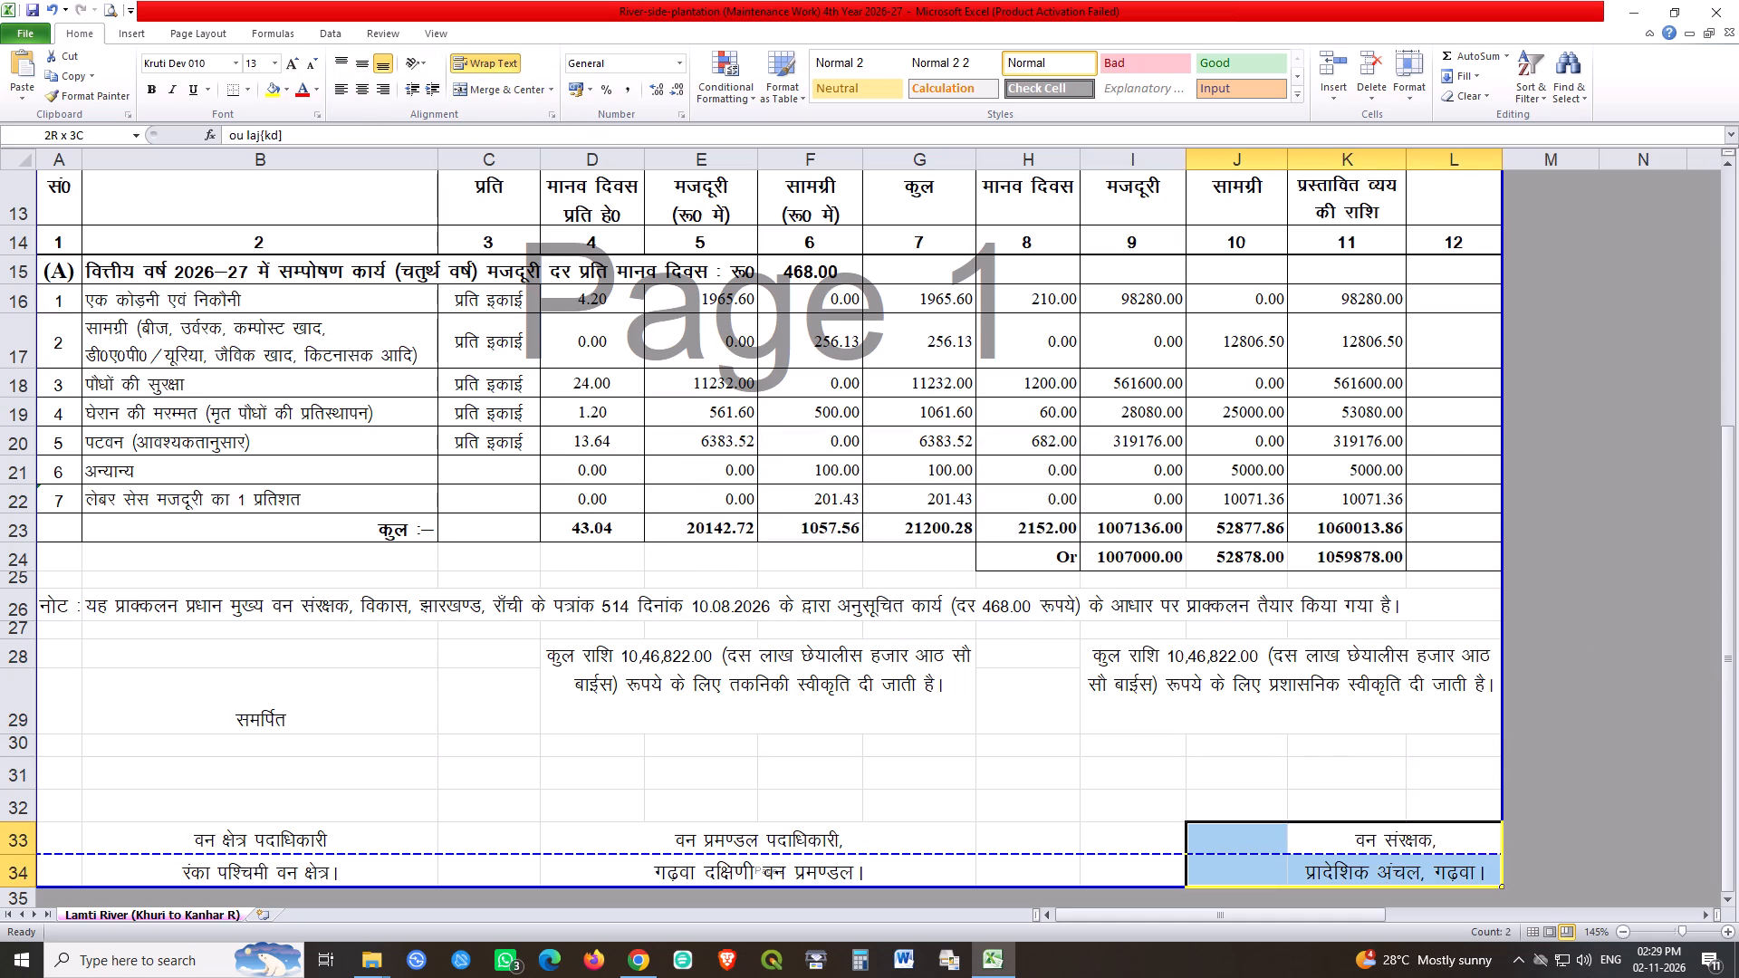
left_click_drag(1202, 855, 1151, 846)
double_click(493, 92)
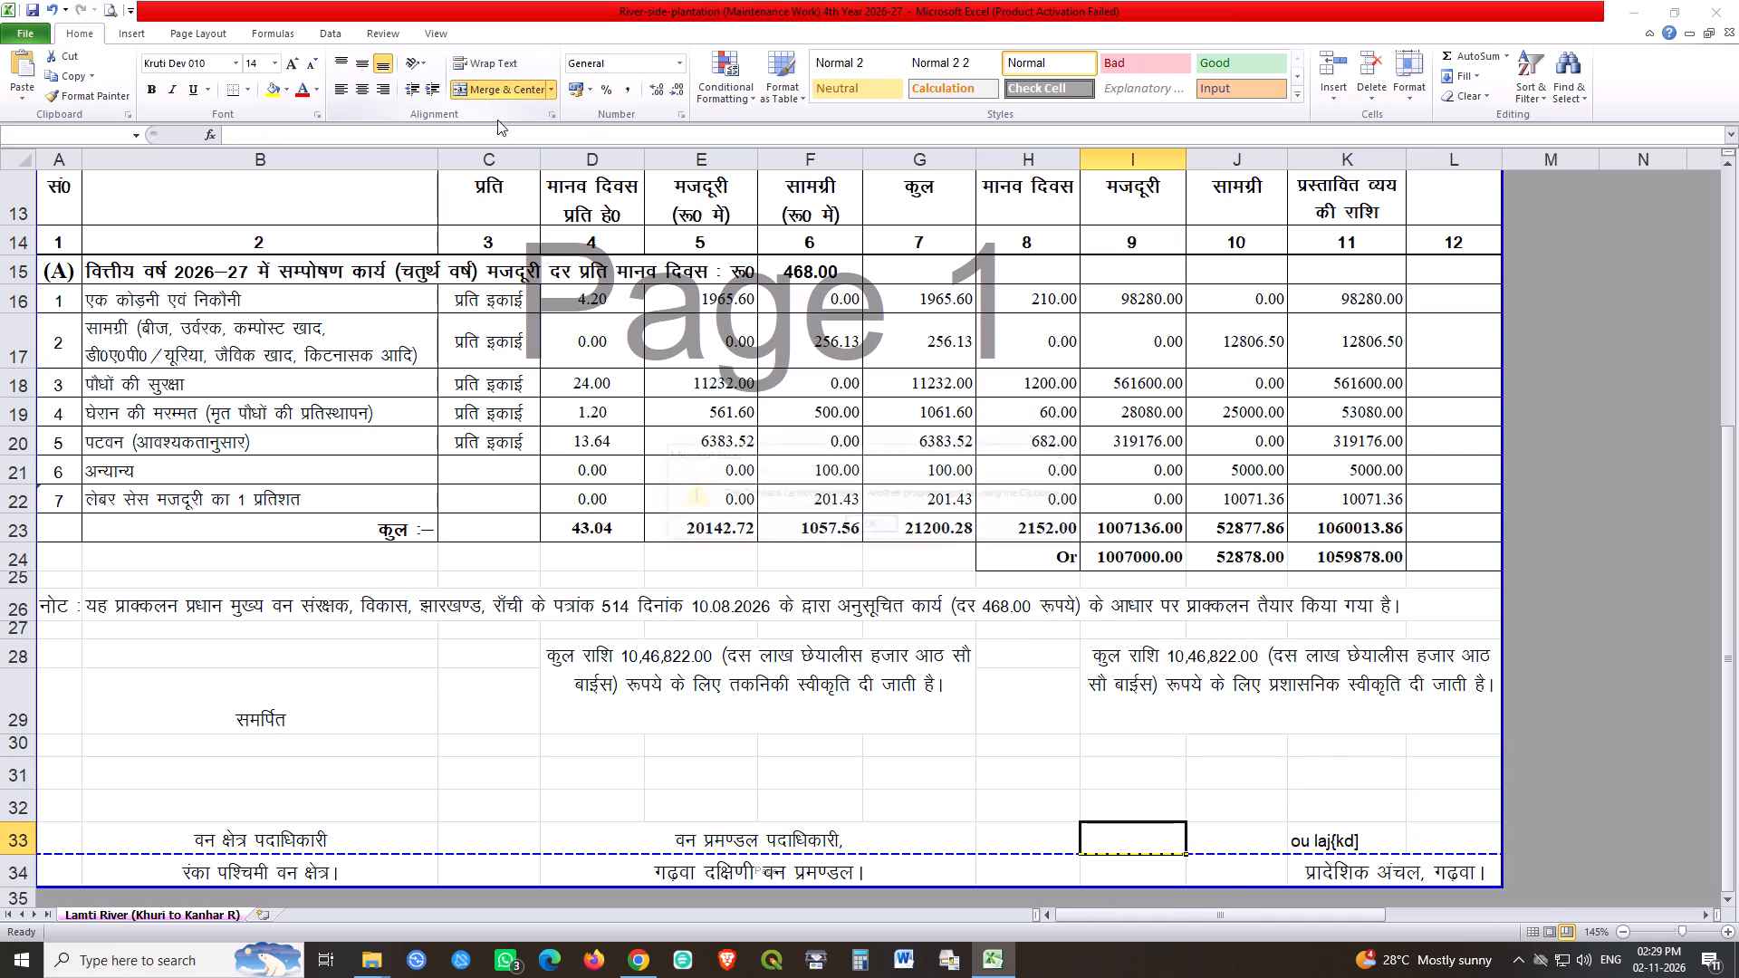
key("space")
left_click_drag(1140, 871, 1345, 867)
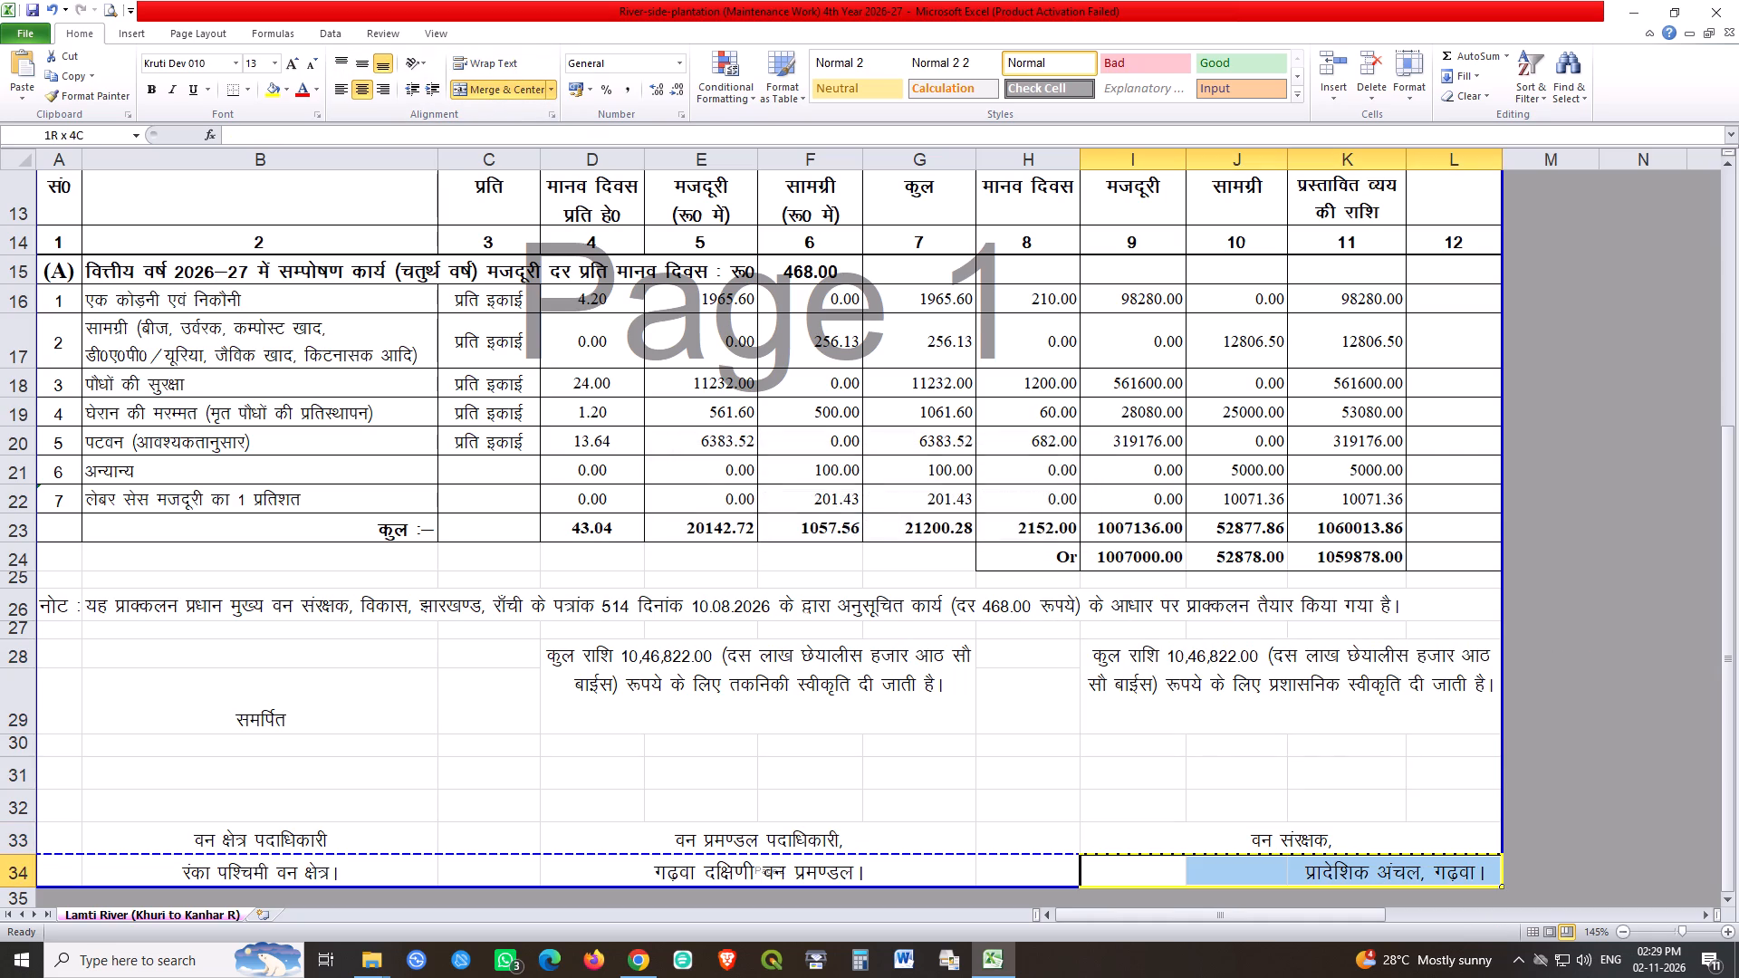
left_click_drag(1345, 867, 1379, 864)
double_click(499, 92)
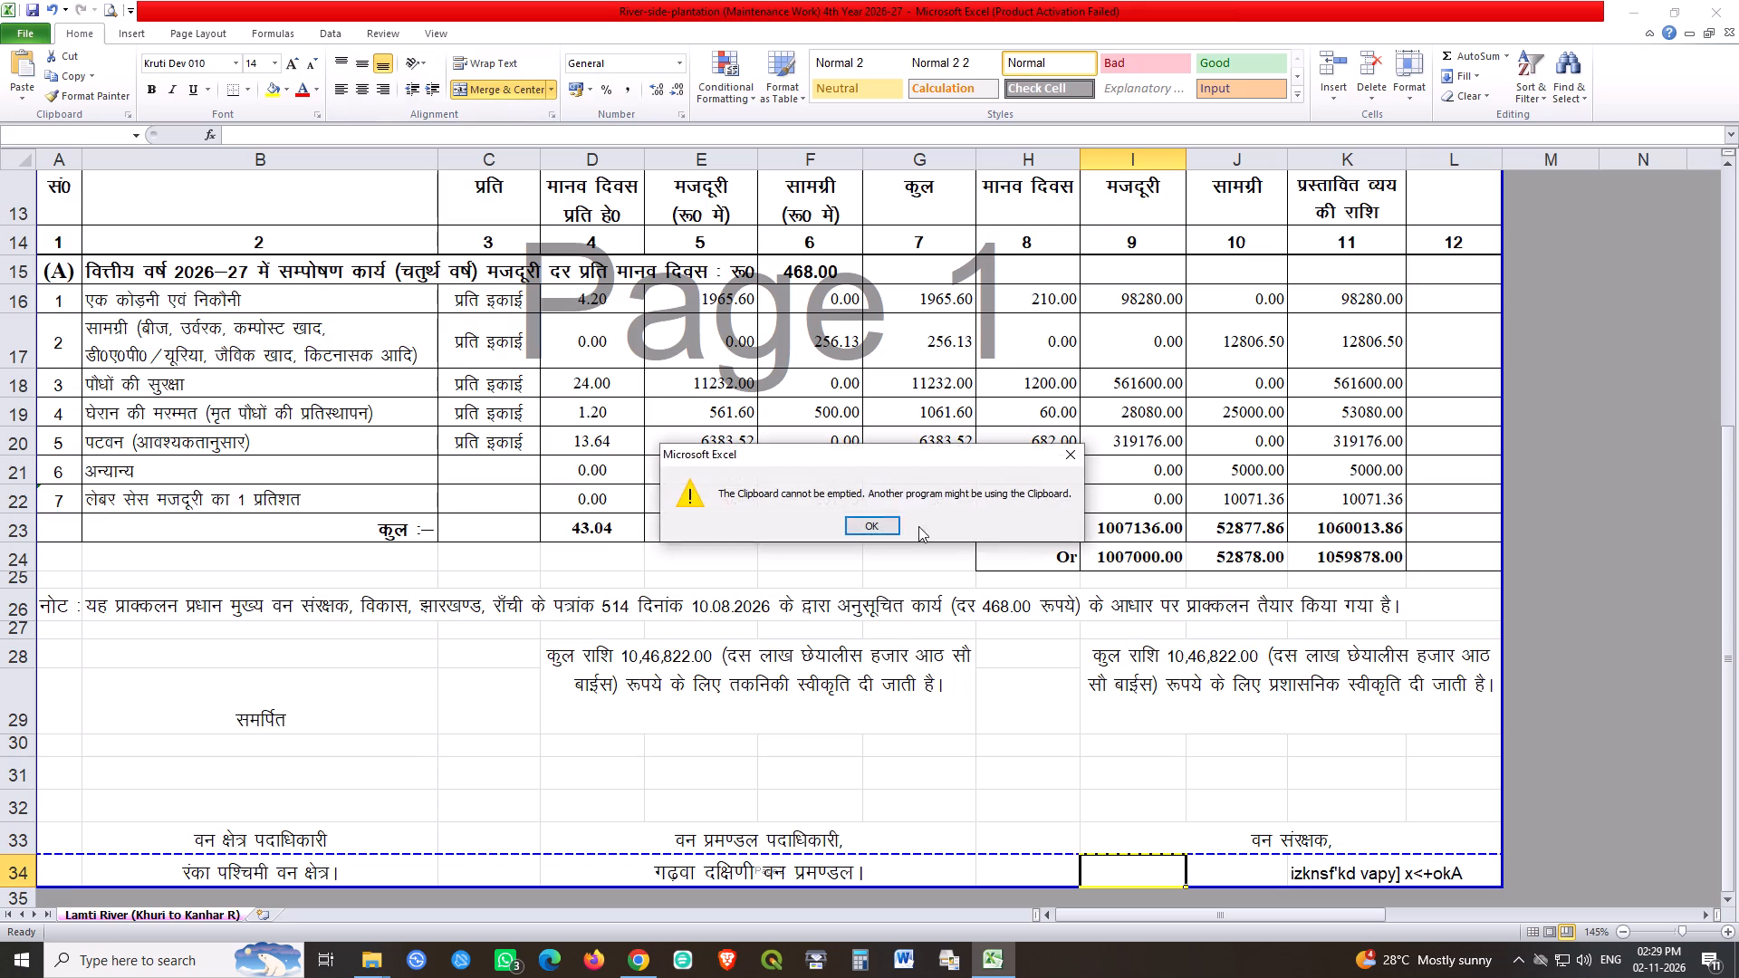
key("space")
left_click(1309, 791)
left_click(879, 840)
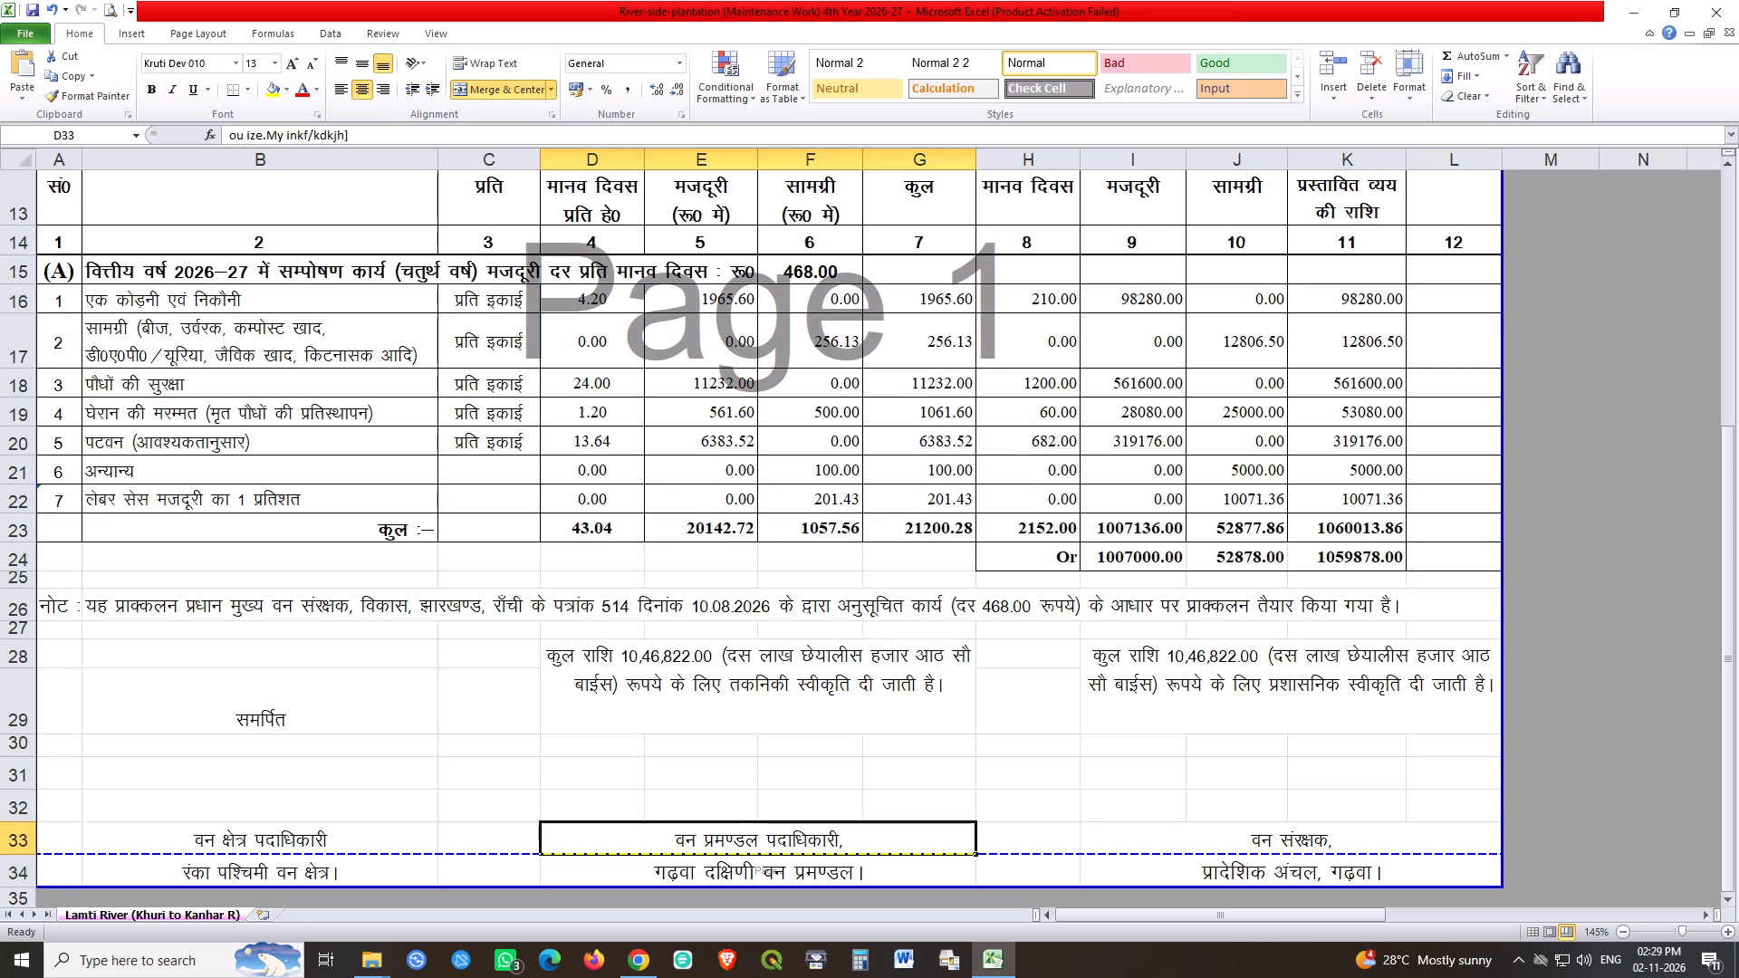
left_click(1279, 840)
left_click(1127, 790)
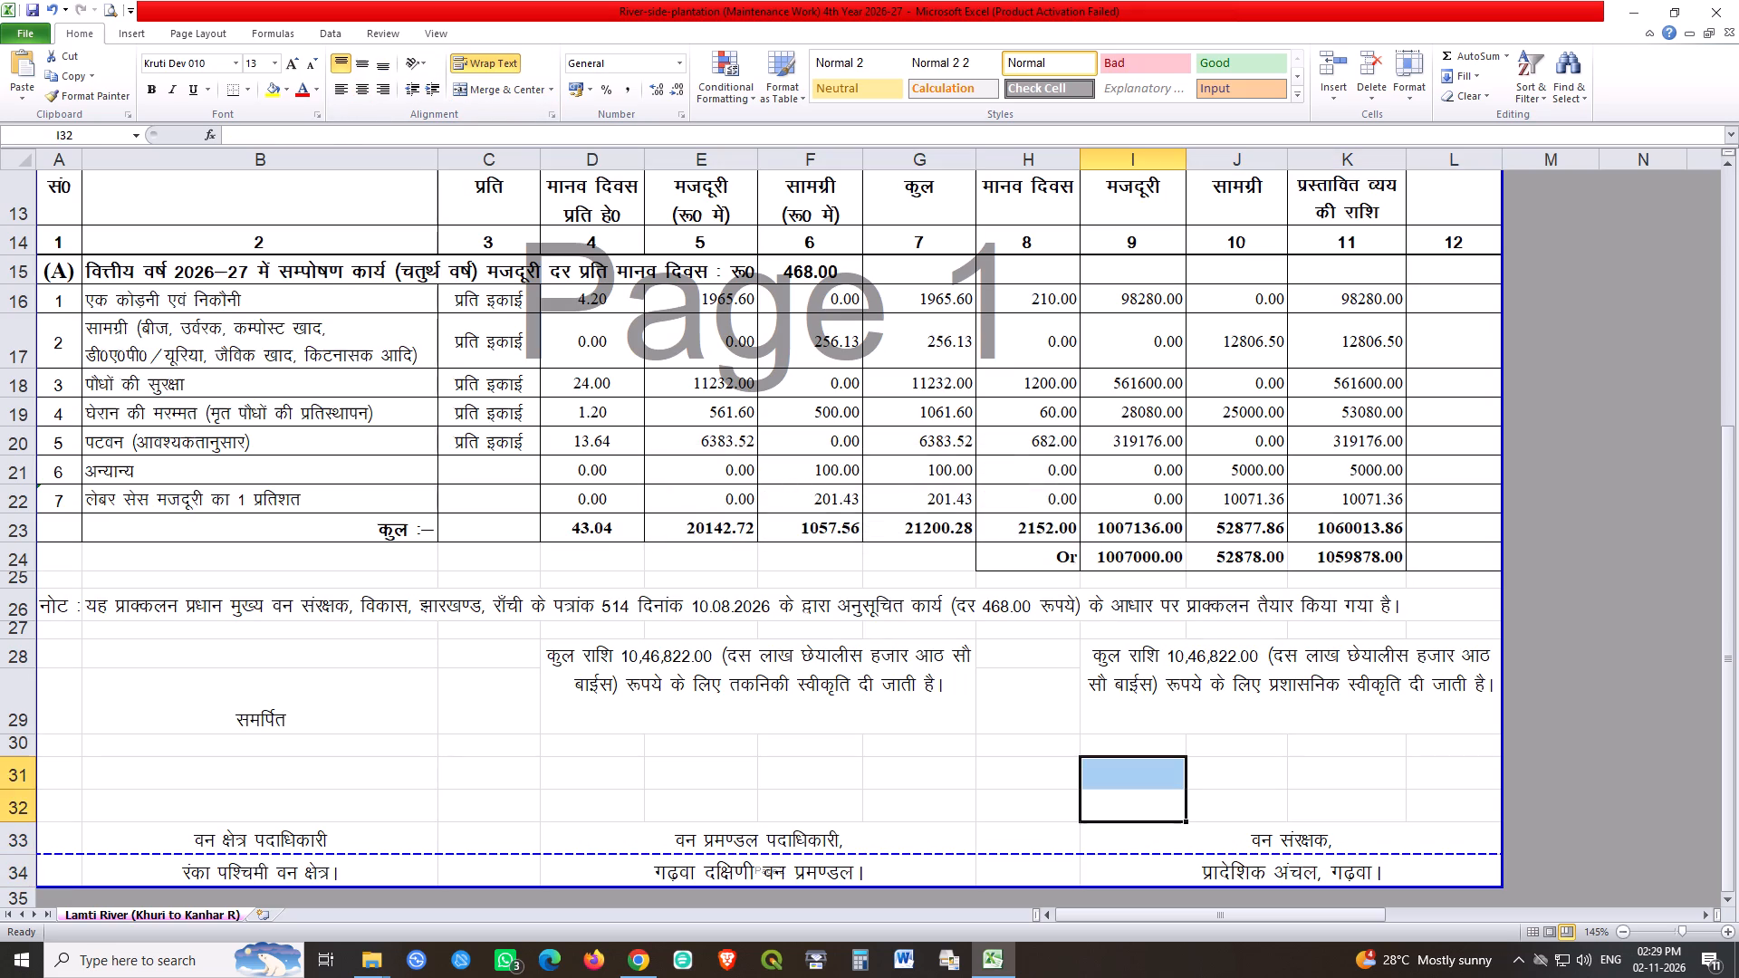
Auto-fit the height of row 29, which holds the समर्पित label.
left_click(418, 720)
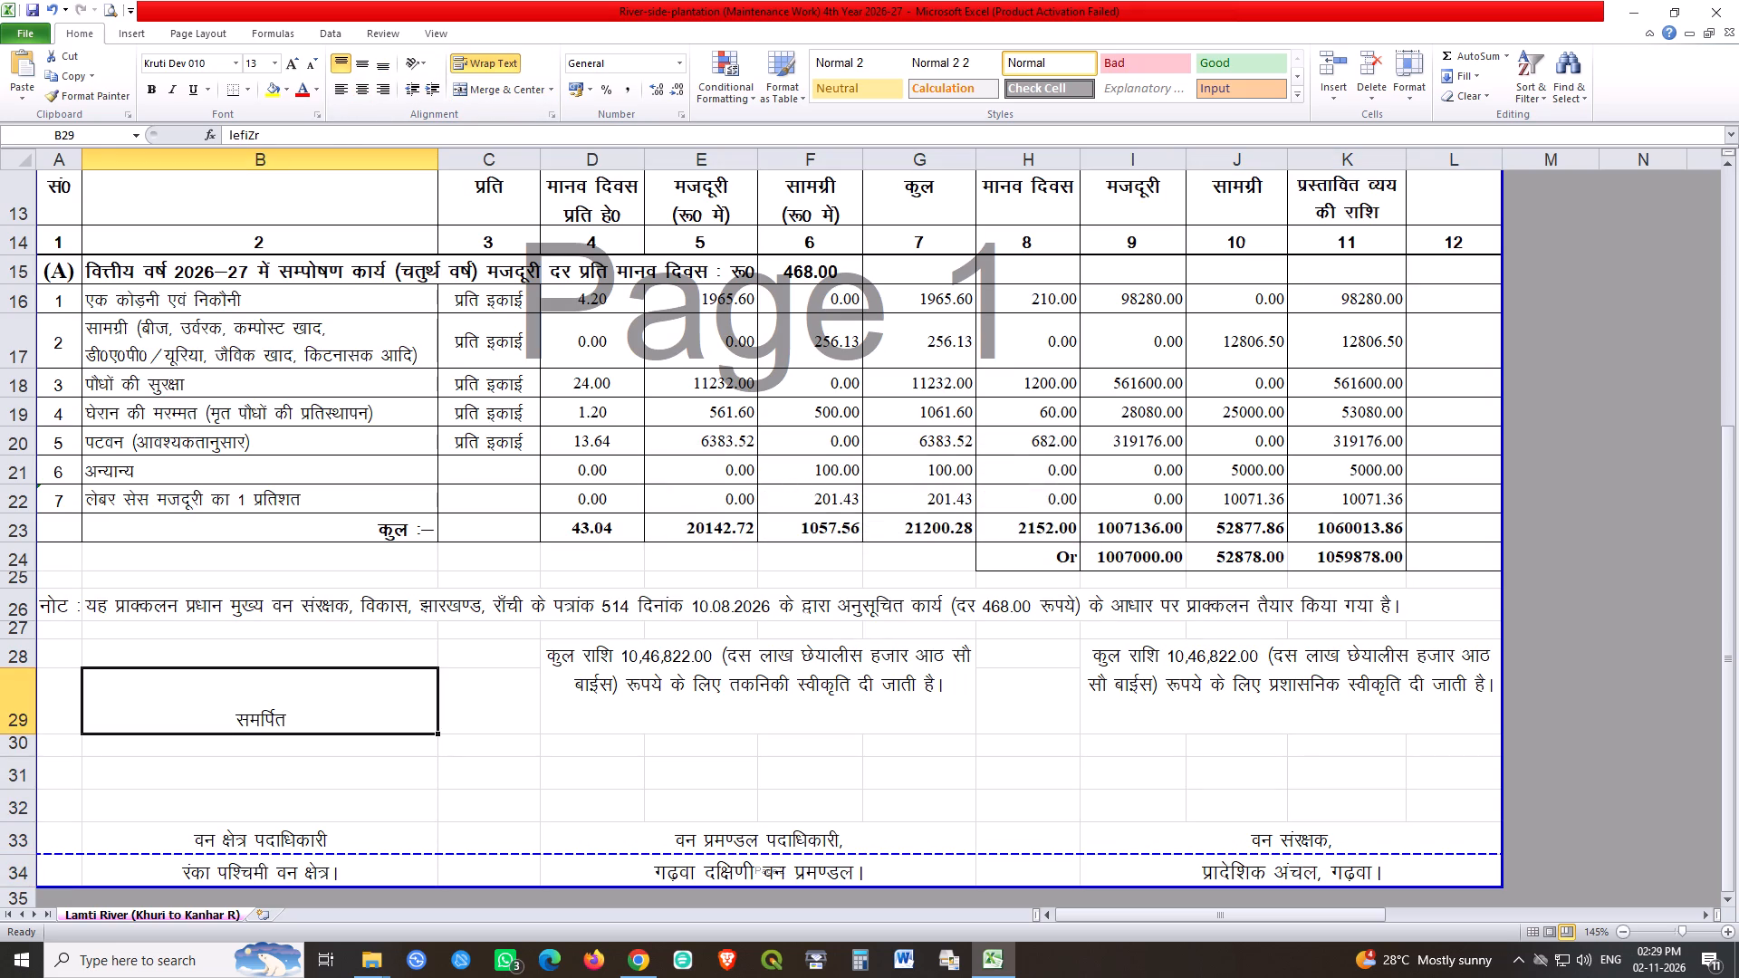
double_click(25, 736)
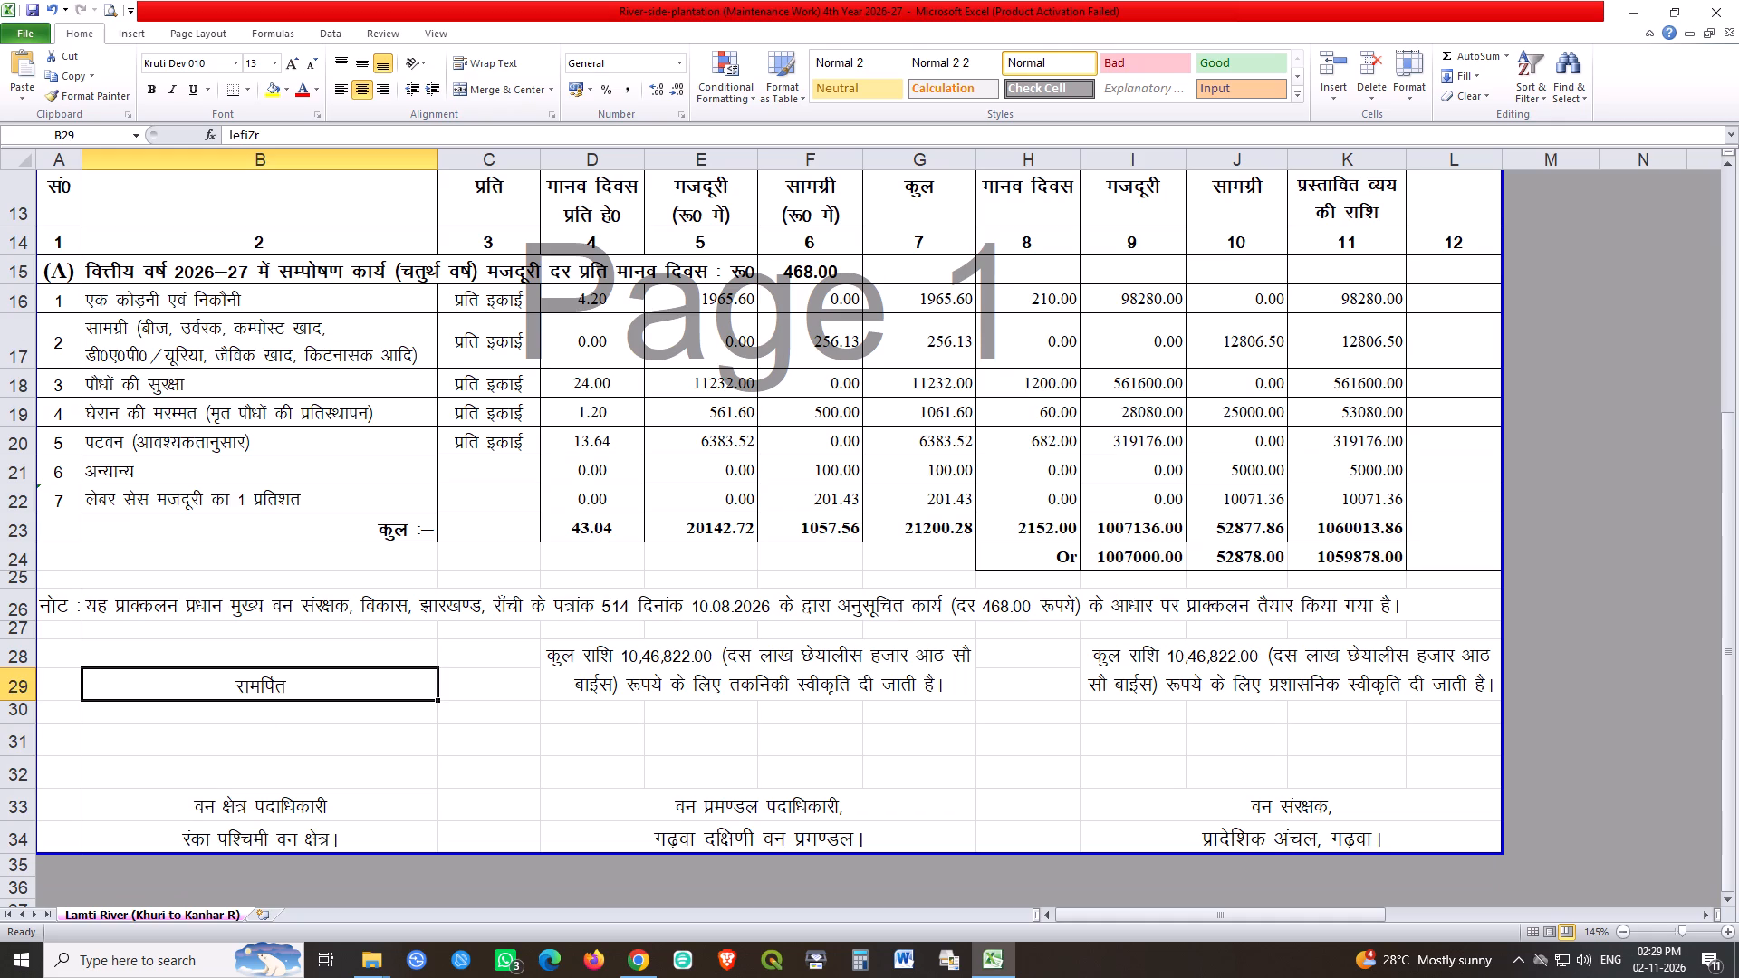
left_click(664, 734)
left_click(1075, 733)
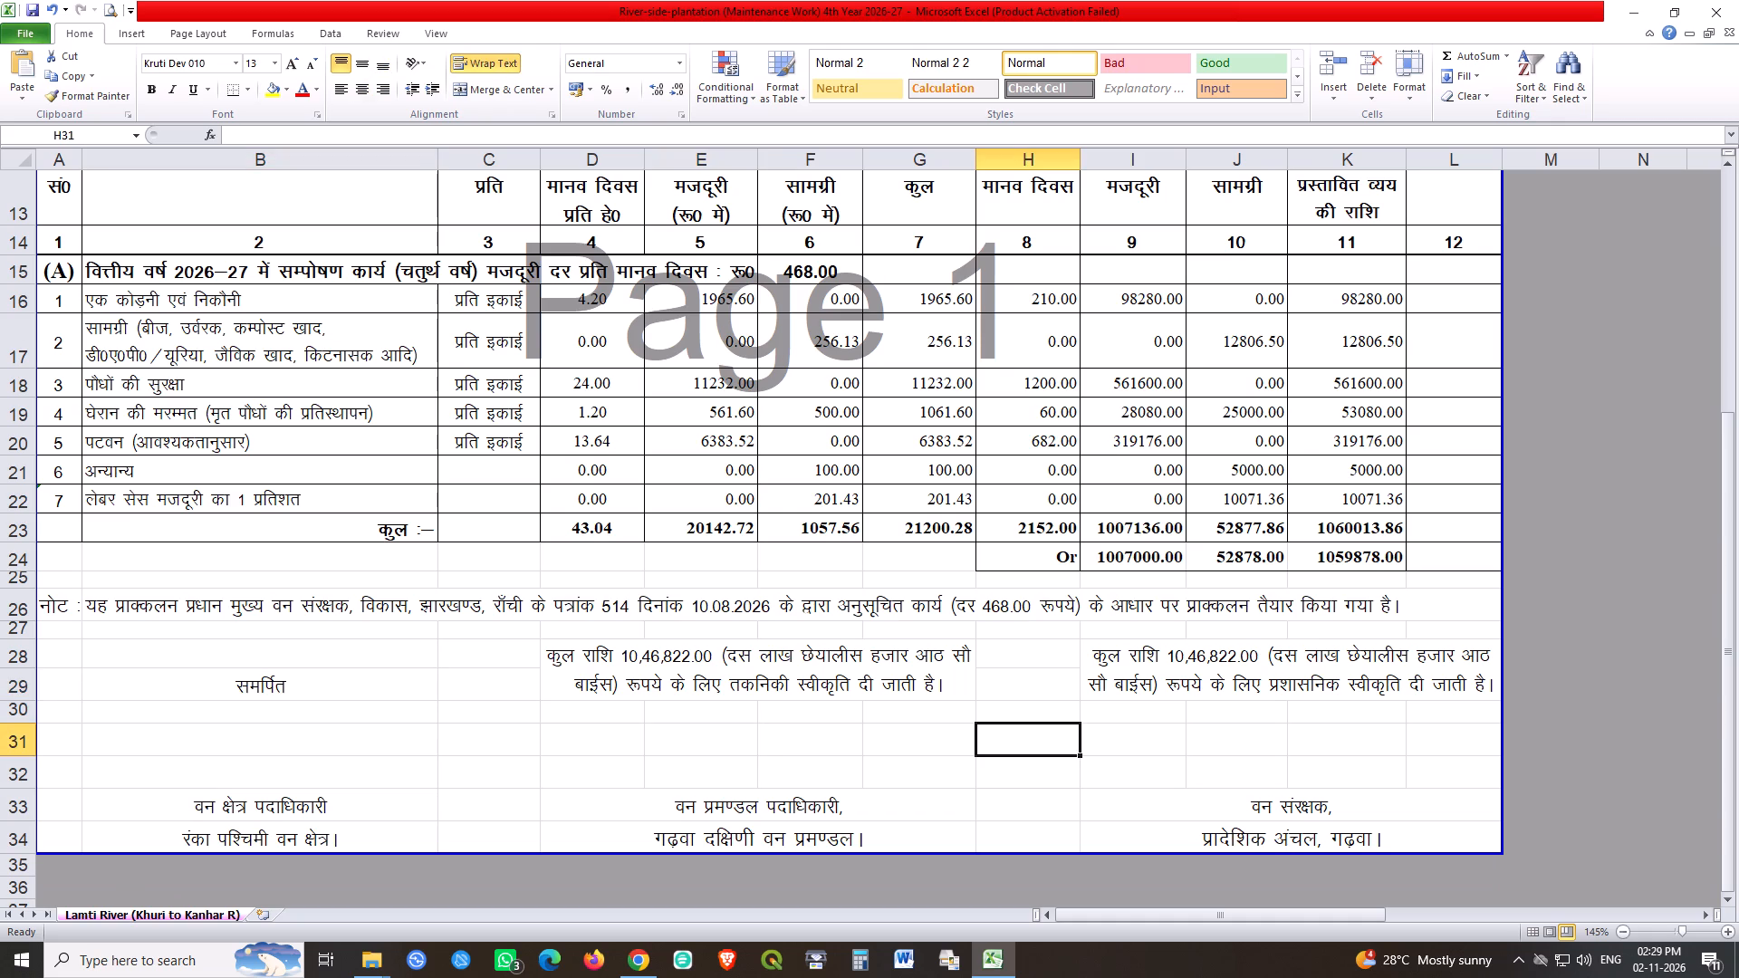
In the technical approval text in D28, add a dash after कुल राशि and set the amount to 10,59,878.00.
double_click(629, 652)
key("Left")
key("Left")
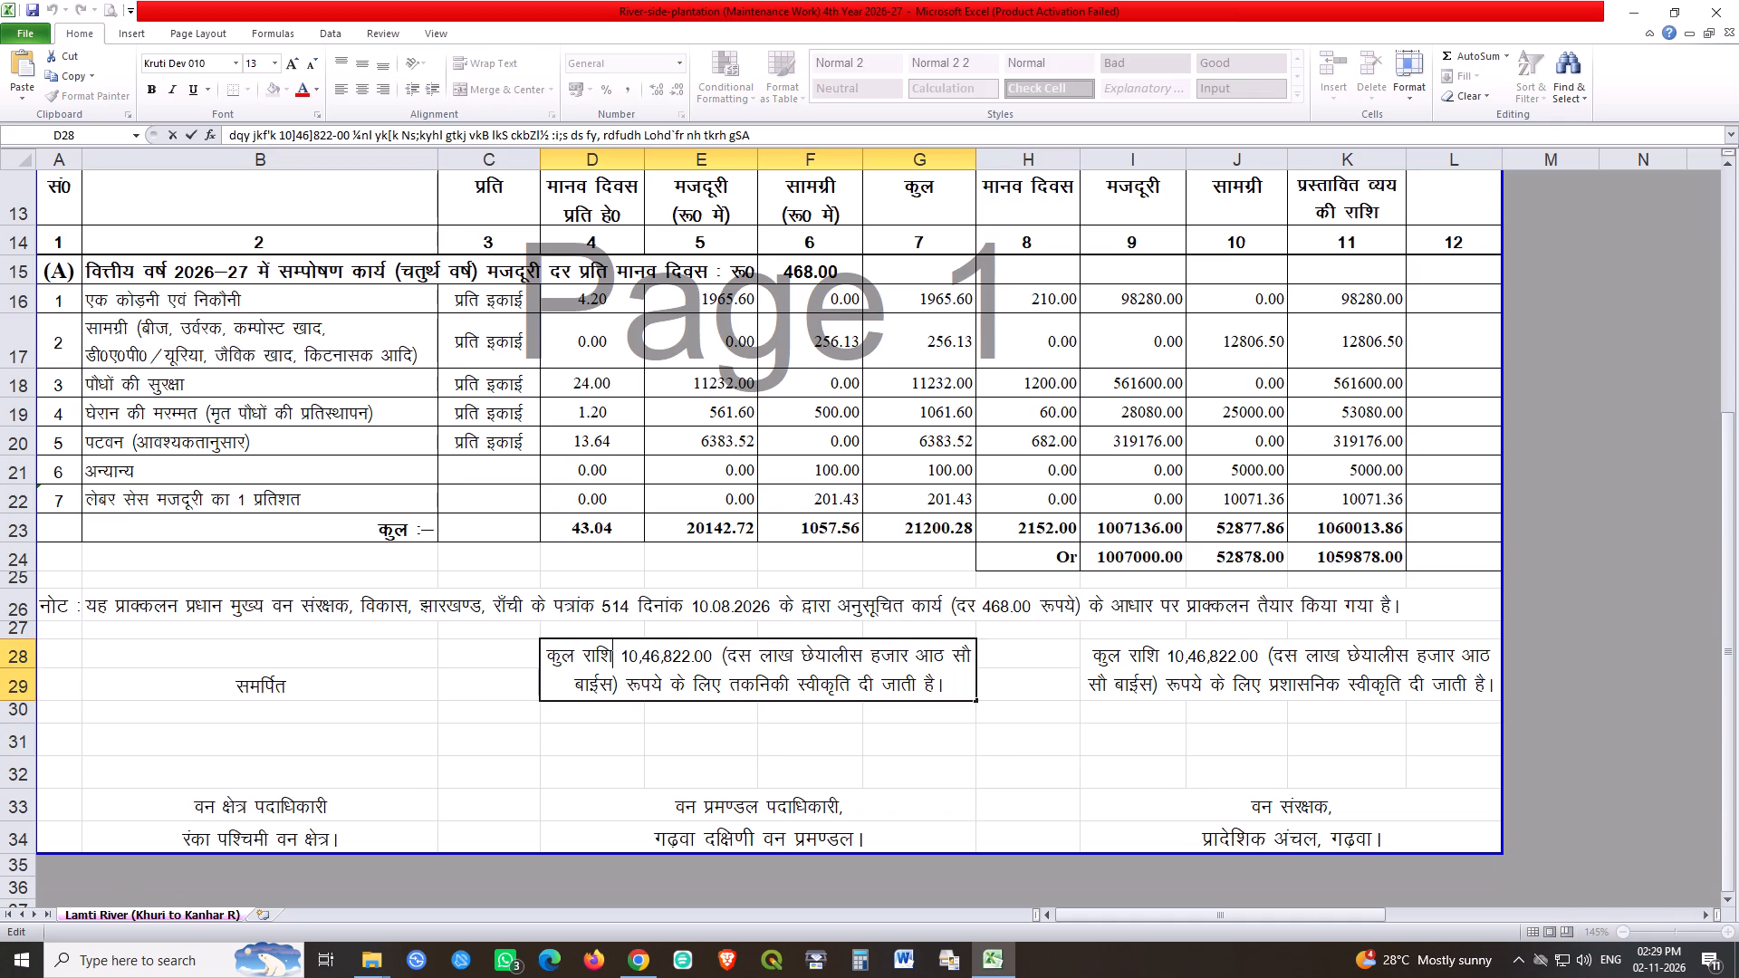
key("shift+ampersand")
key("Right")
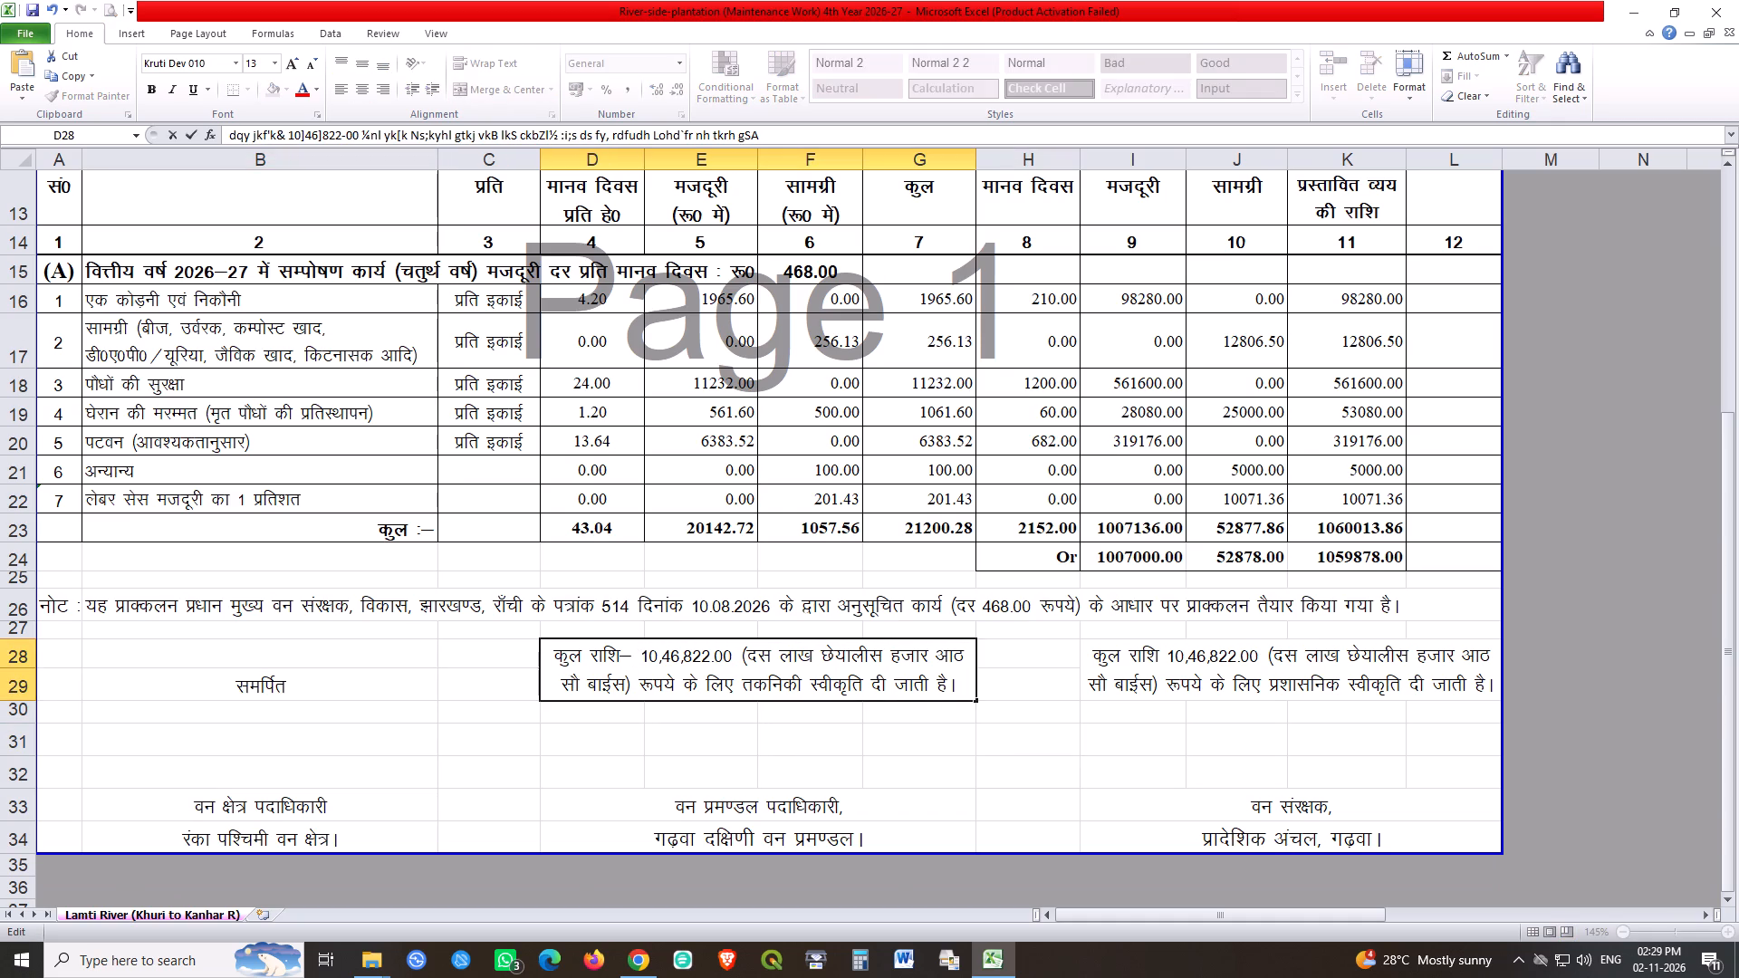
key("Right")
key("Right")
key("Right")
key("shift+Right")
key("shift+Right")
type("59")
key("Right")
key("Right")
key("Left")
key("shift+Right")
key("shift+Right")
key("shift+Right")
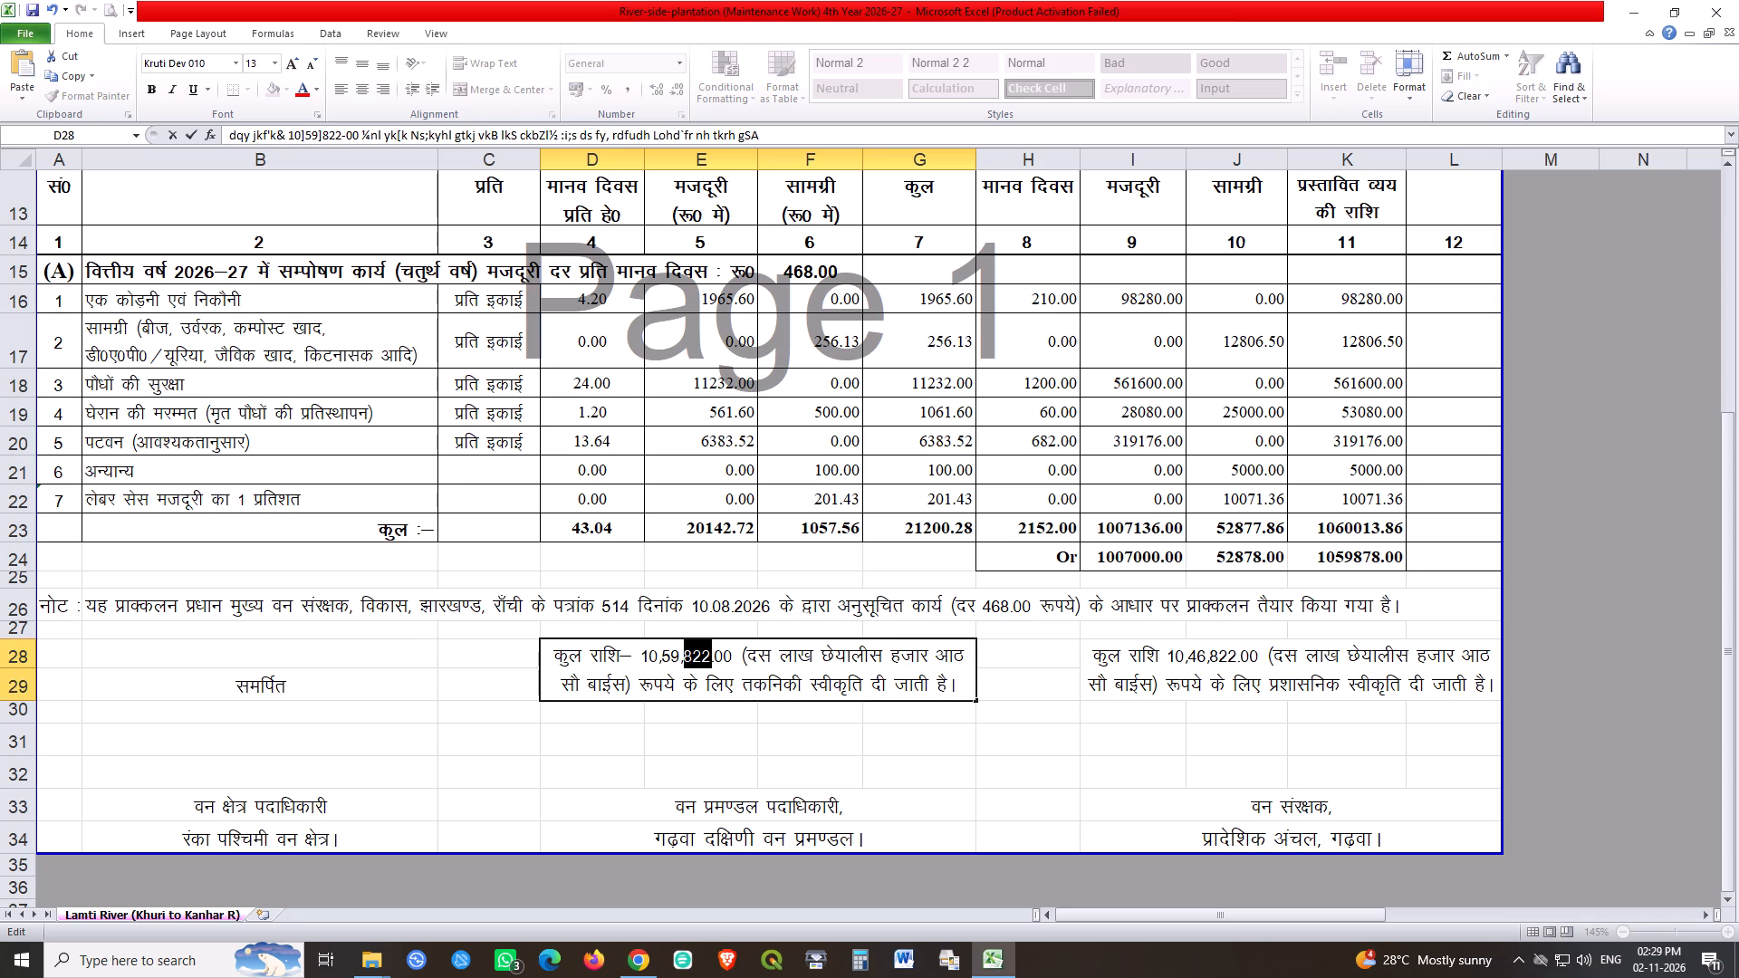
type("878")
Change the amount in words in the technical approval text to दस लाख उनसठ हजार आठ सौ अठहतर.
key("Right")
key("Right")
key("Right")
key("Right")
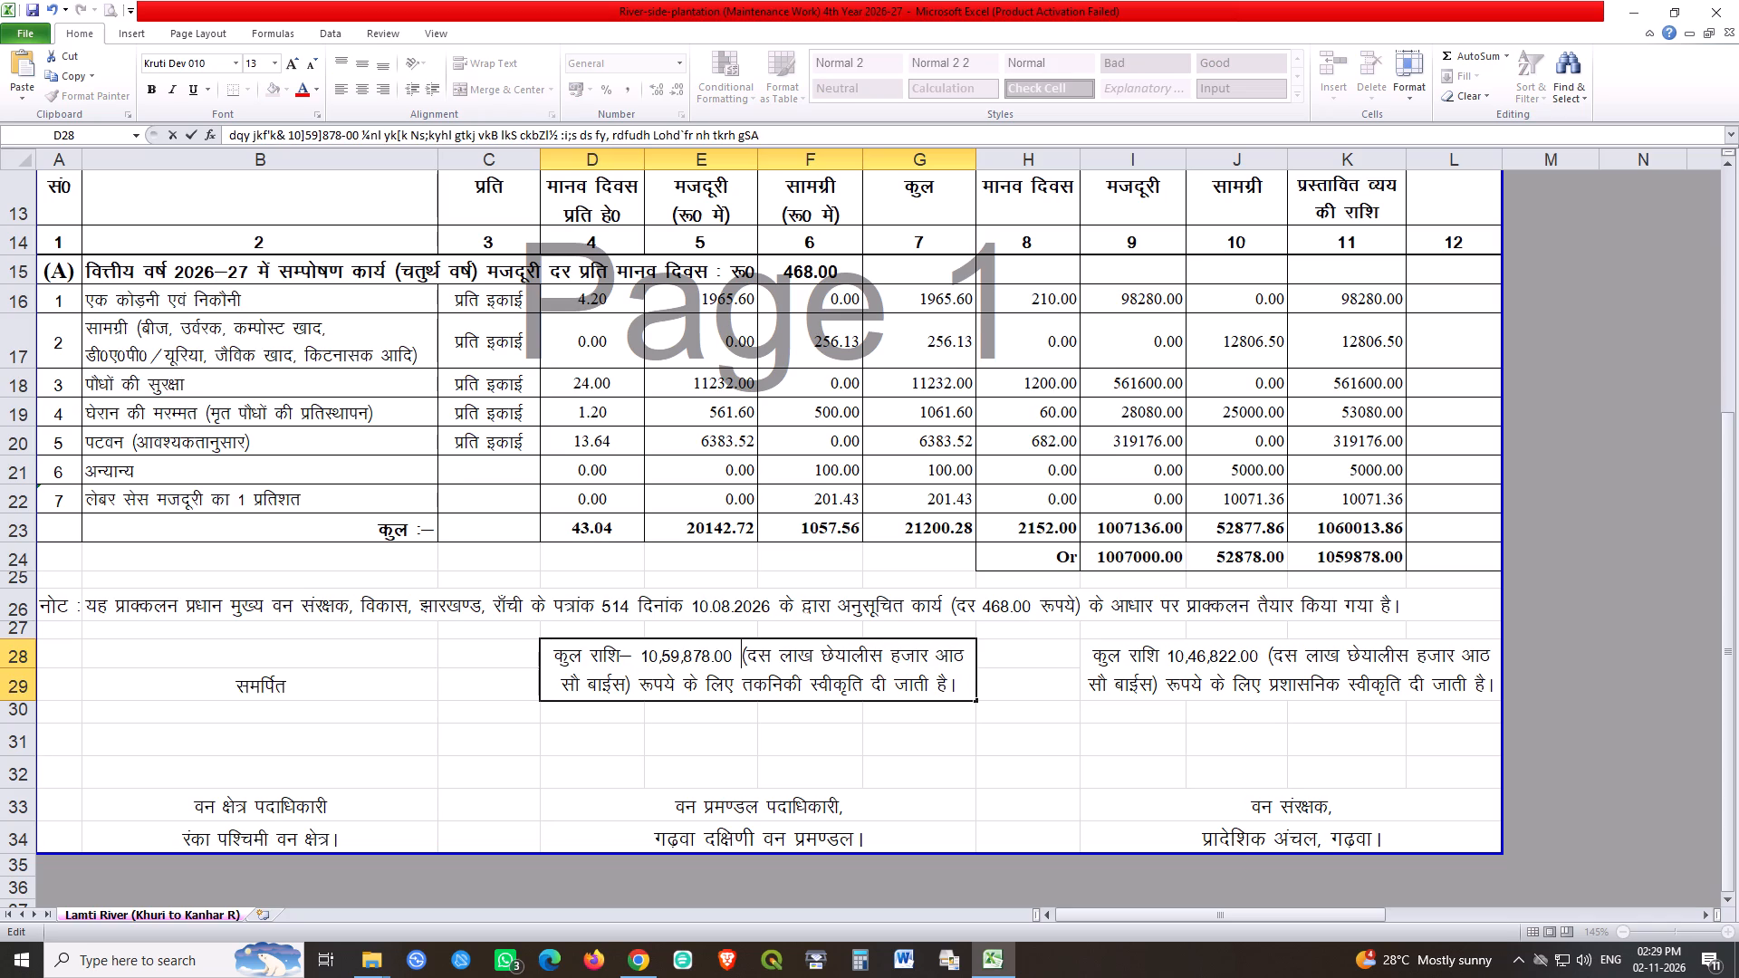
key("Right")
key("Right")
key("Right")
key("Right")
key("Right")
key("Right")
key("Right")
key("Right")
key("Right")
key("shift+Right")
key("shift+Right")
key("shift+Right")
key("shift+Right")
key("shift+Right")
key("shift+Right")
key("shift+Right")
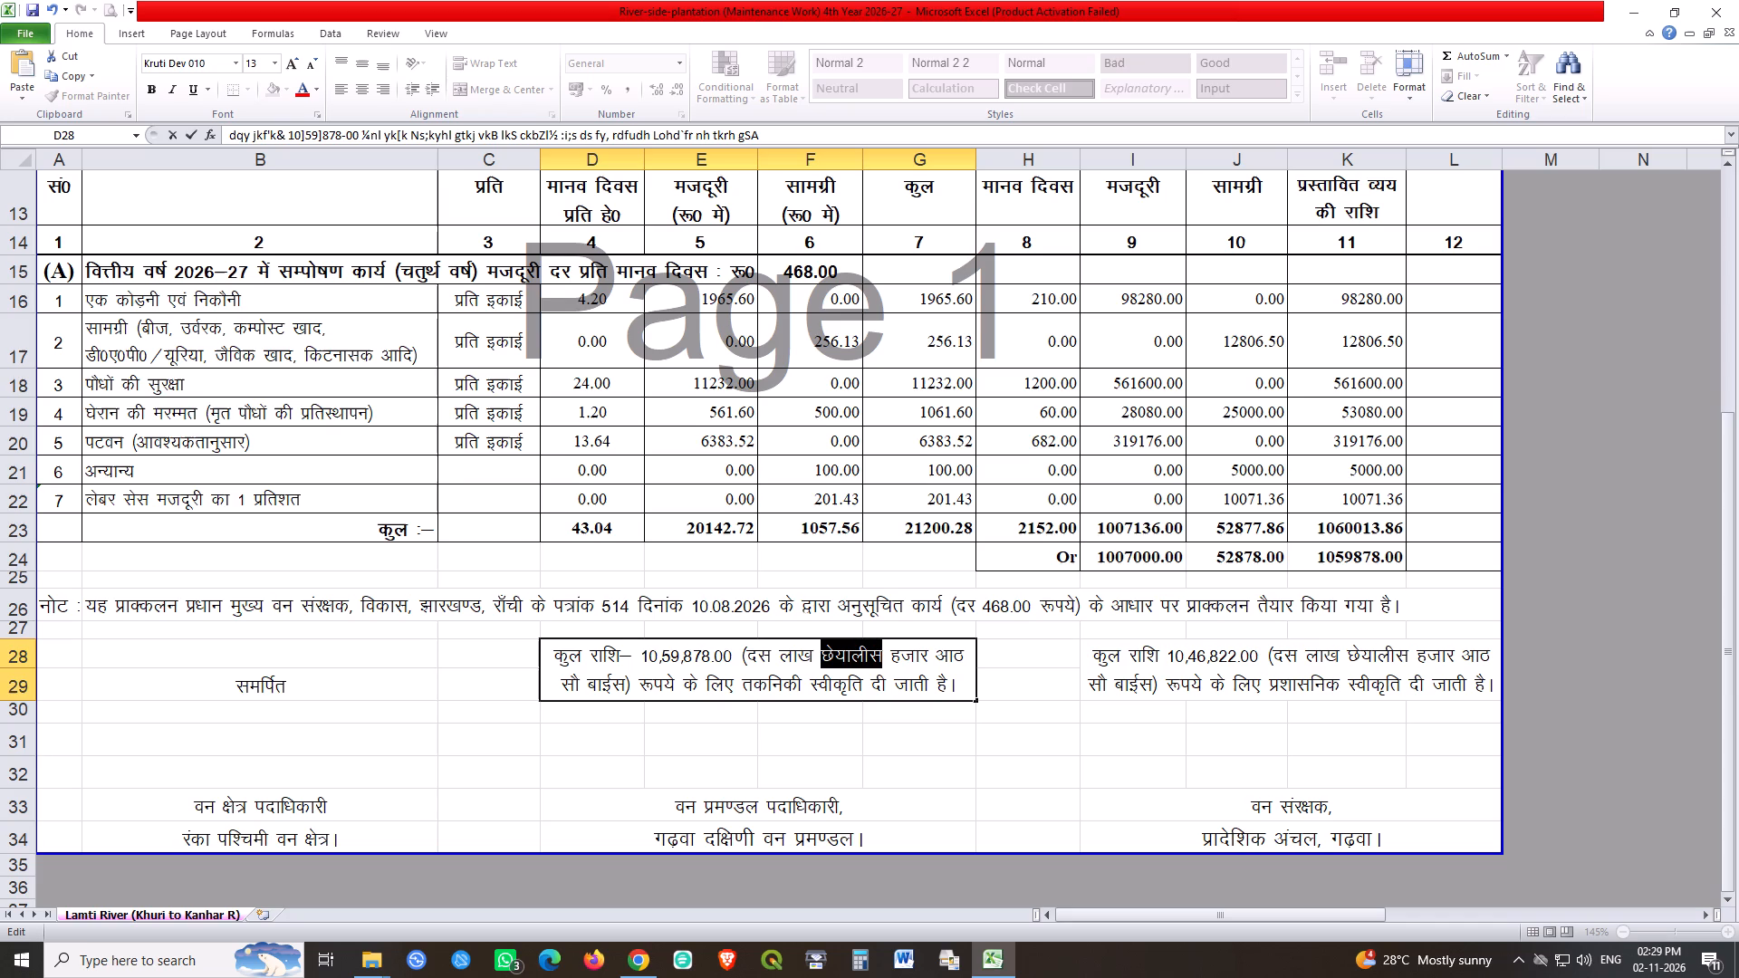
type("mulB")
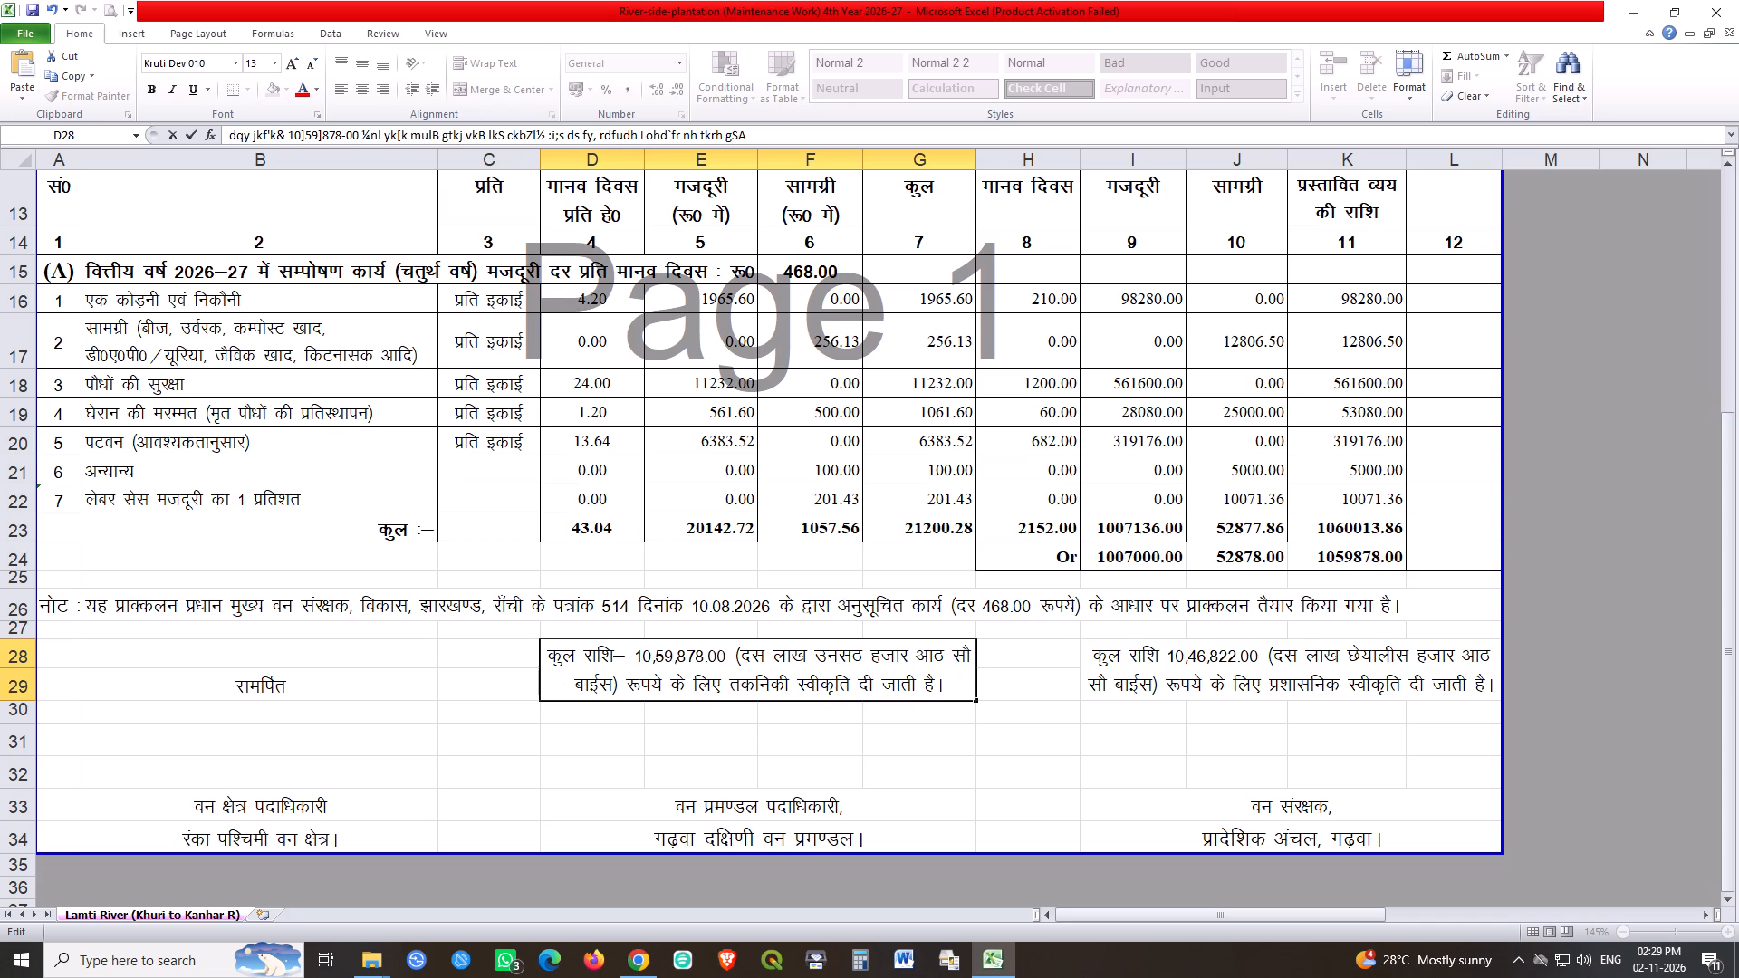
key("Right")
key("Right")
key("Right")
key("Right")
key("Right")
key("Right")
key("shift+Right")
key("shift+Right")
key("shift+Right")
type("vkB")
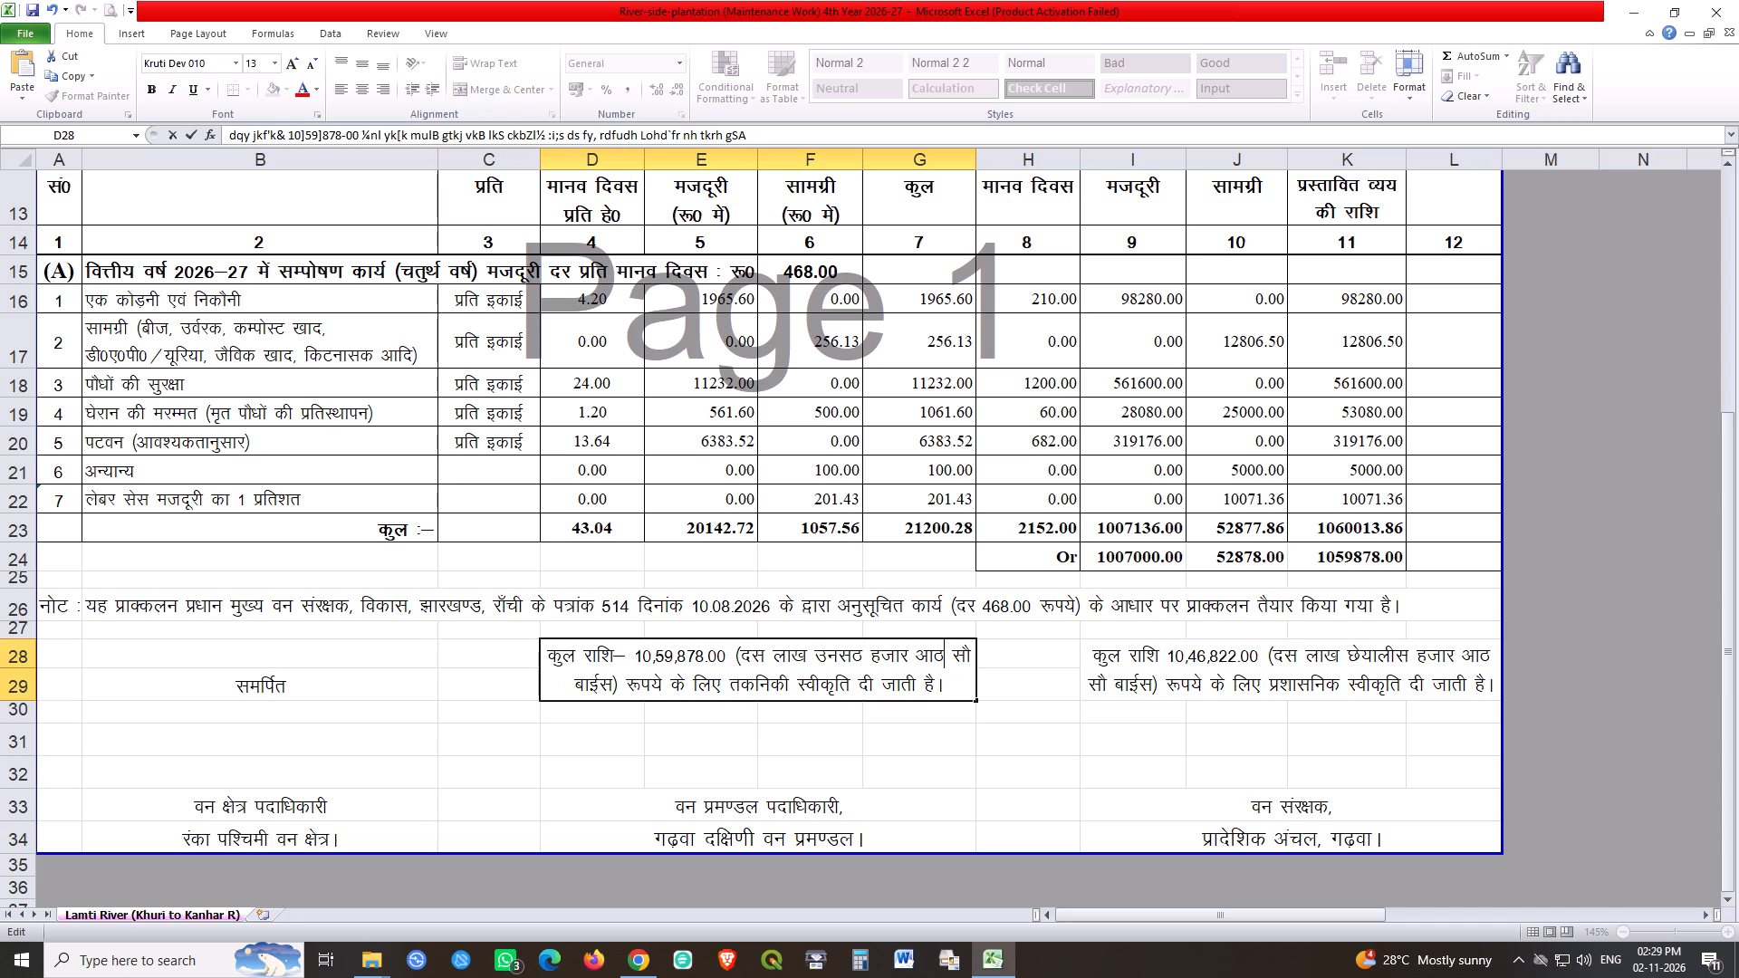
key("Right")
key("Right")
key("Right")
key("Right")
key("Right")
key("shift+Right")
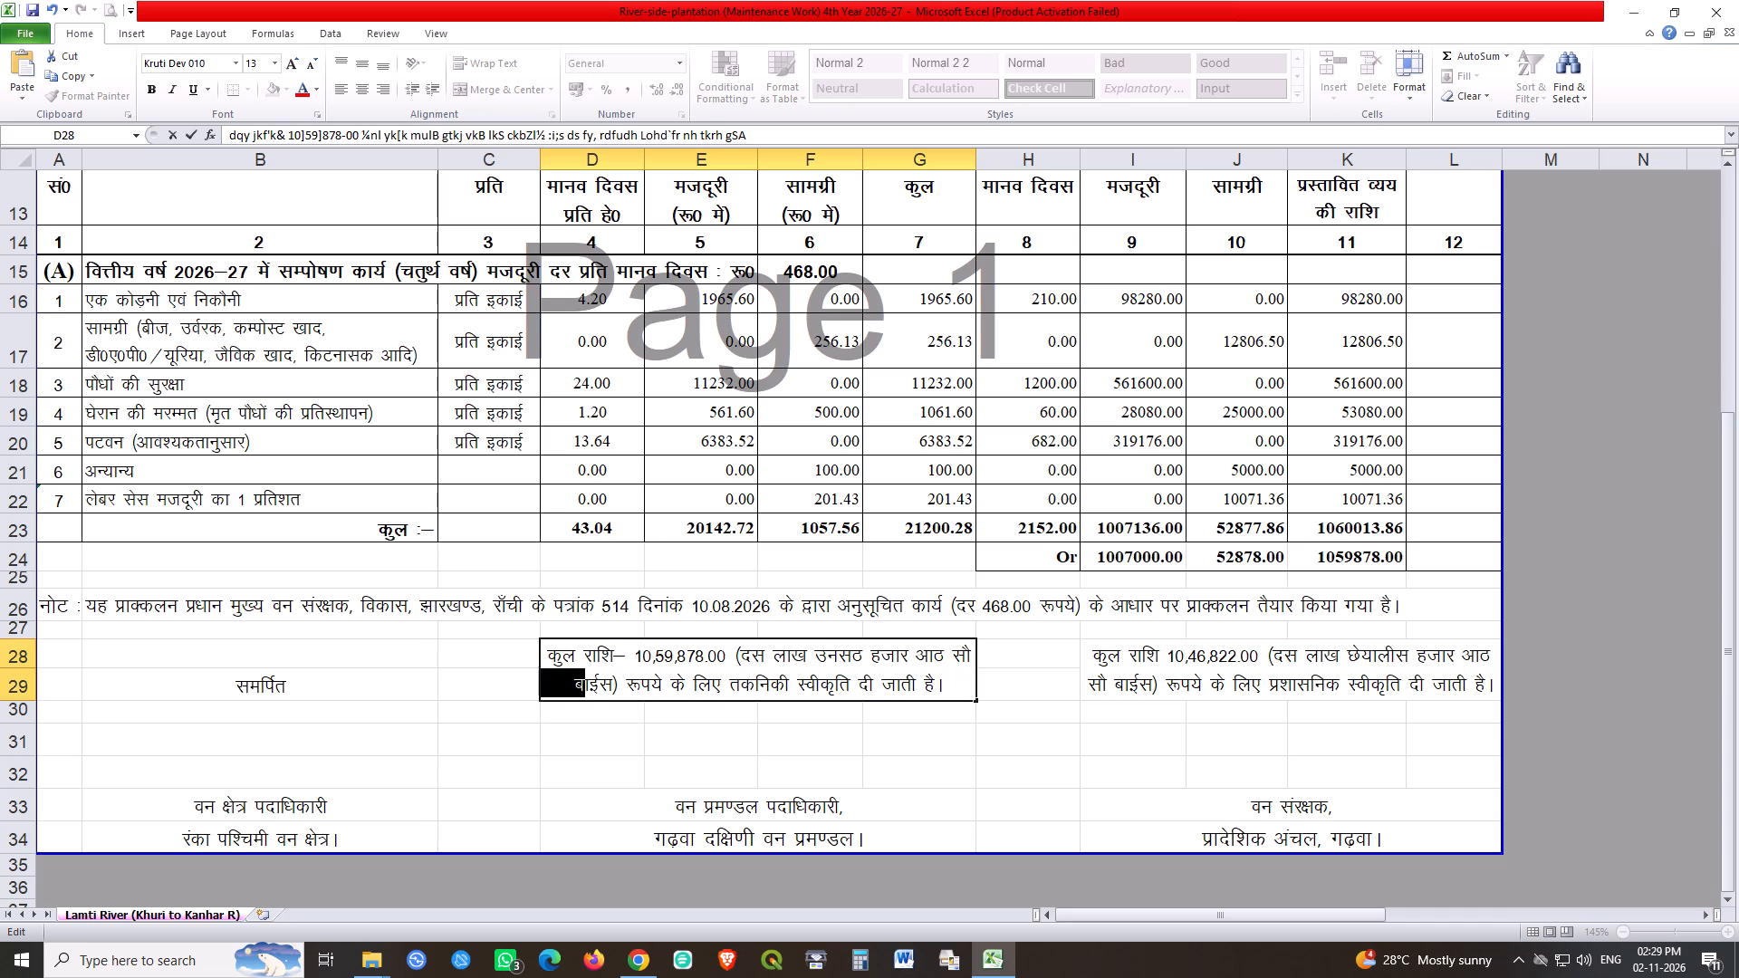
key("shift+Right")
key("shift+Right")
key("shift+Right")
key("shift+Right")
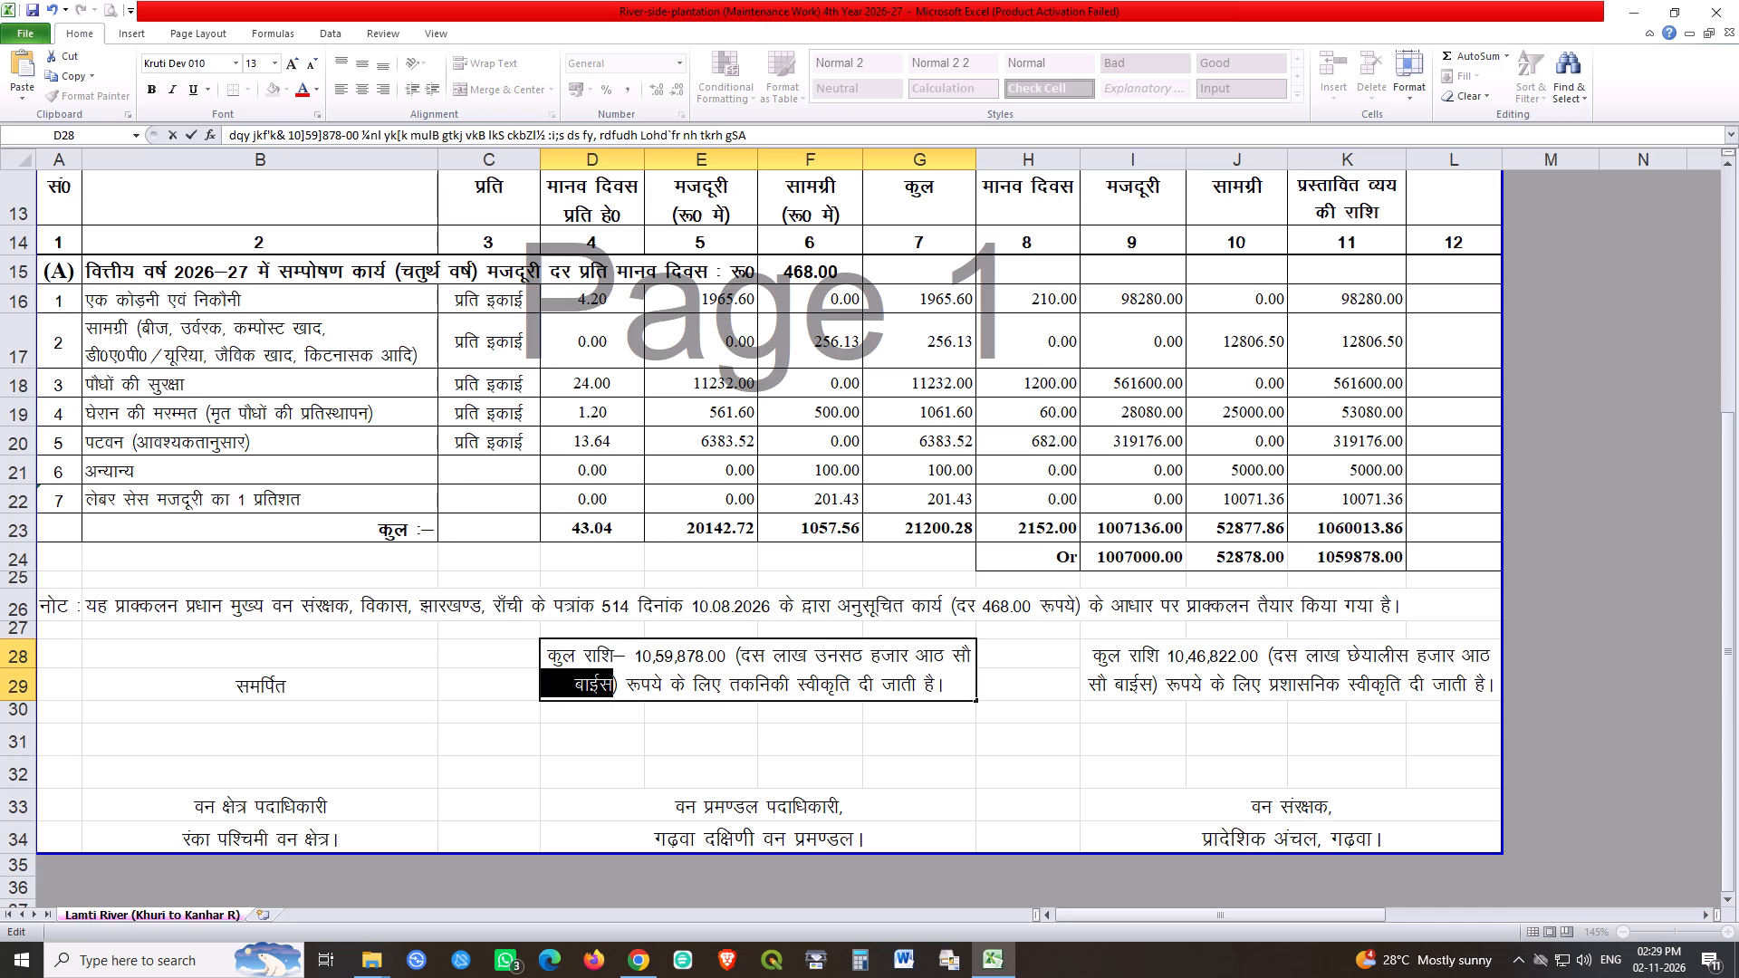
type("vBgrj")
key("Return")
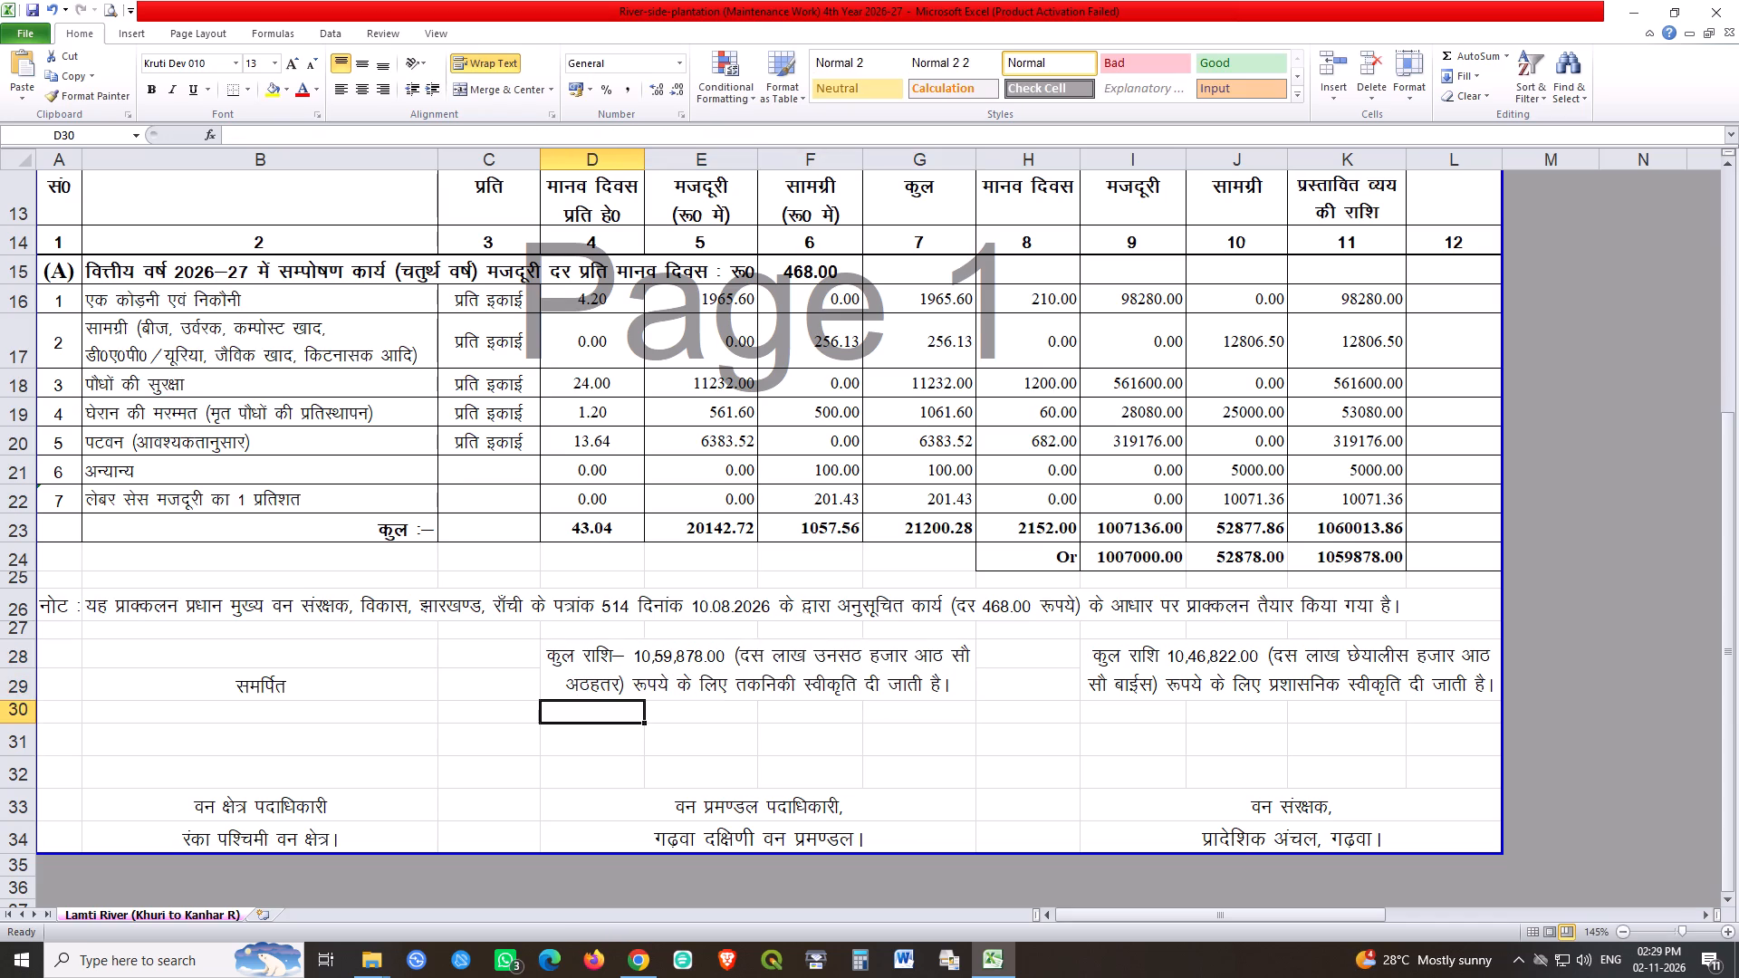
Copy the amount in figures and words from the technical approval text over the old amount in the administrative approval text in I28.
double_click(635, 648)
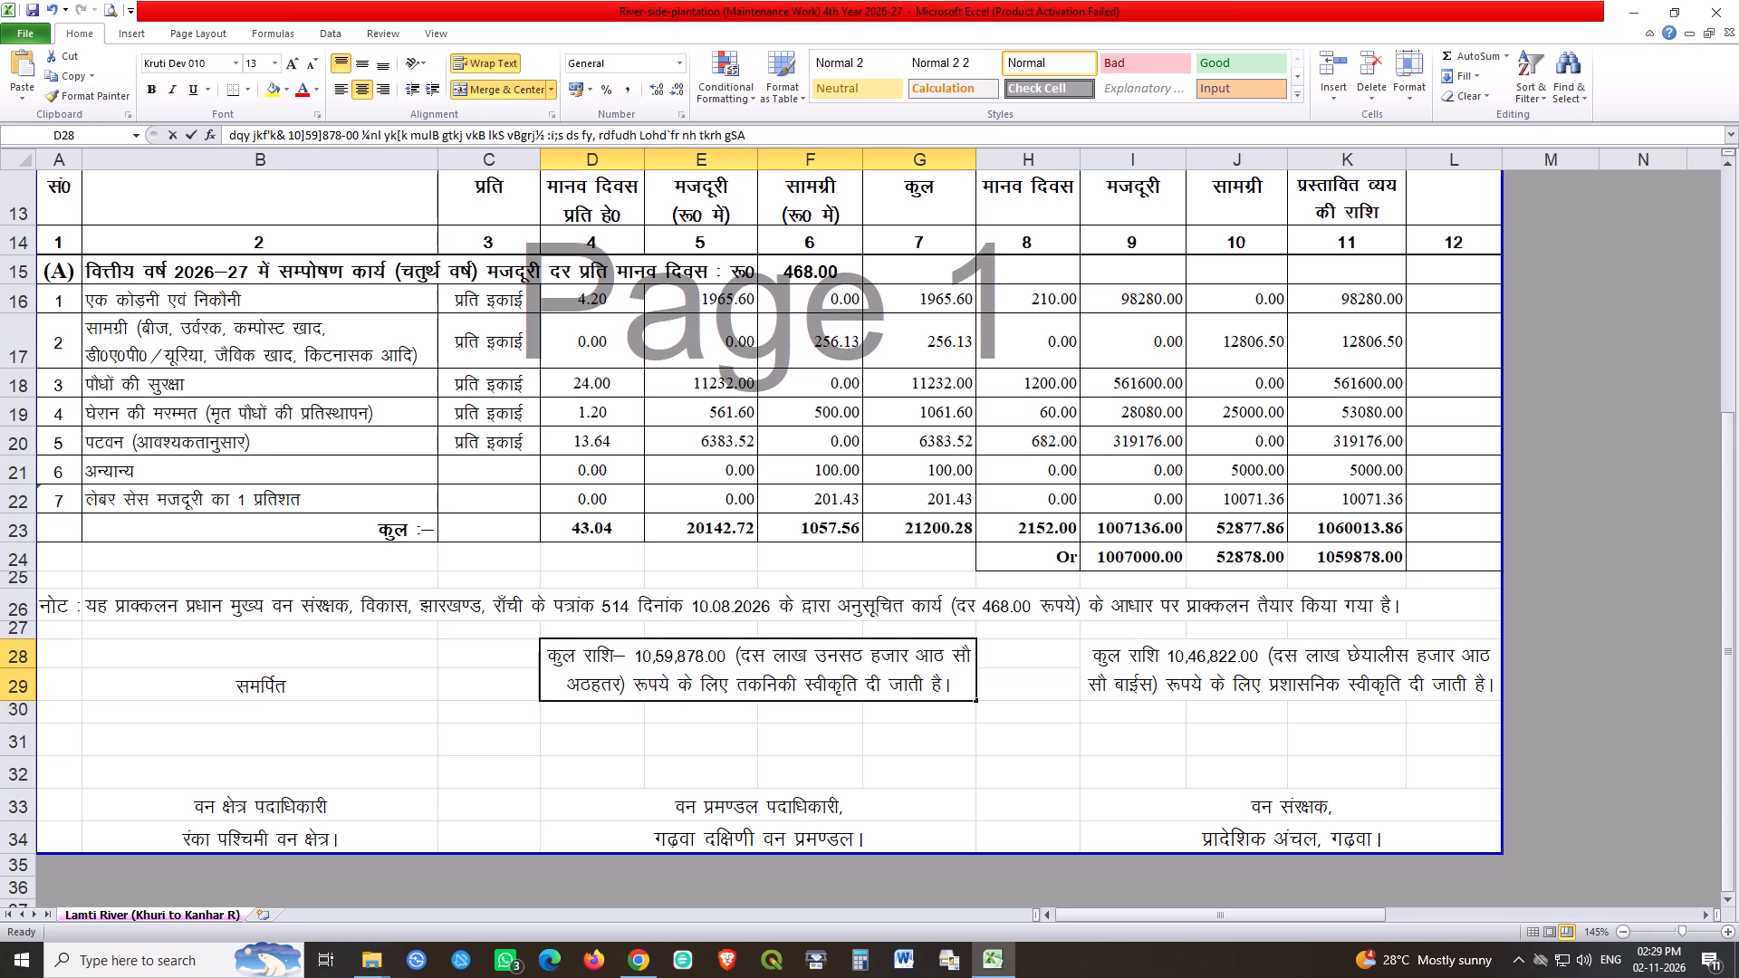
left_click_drag(635, 648, 631, 695)
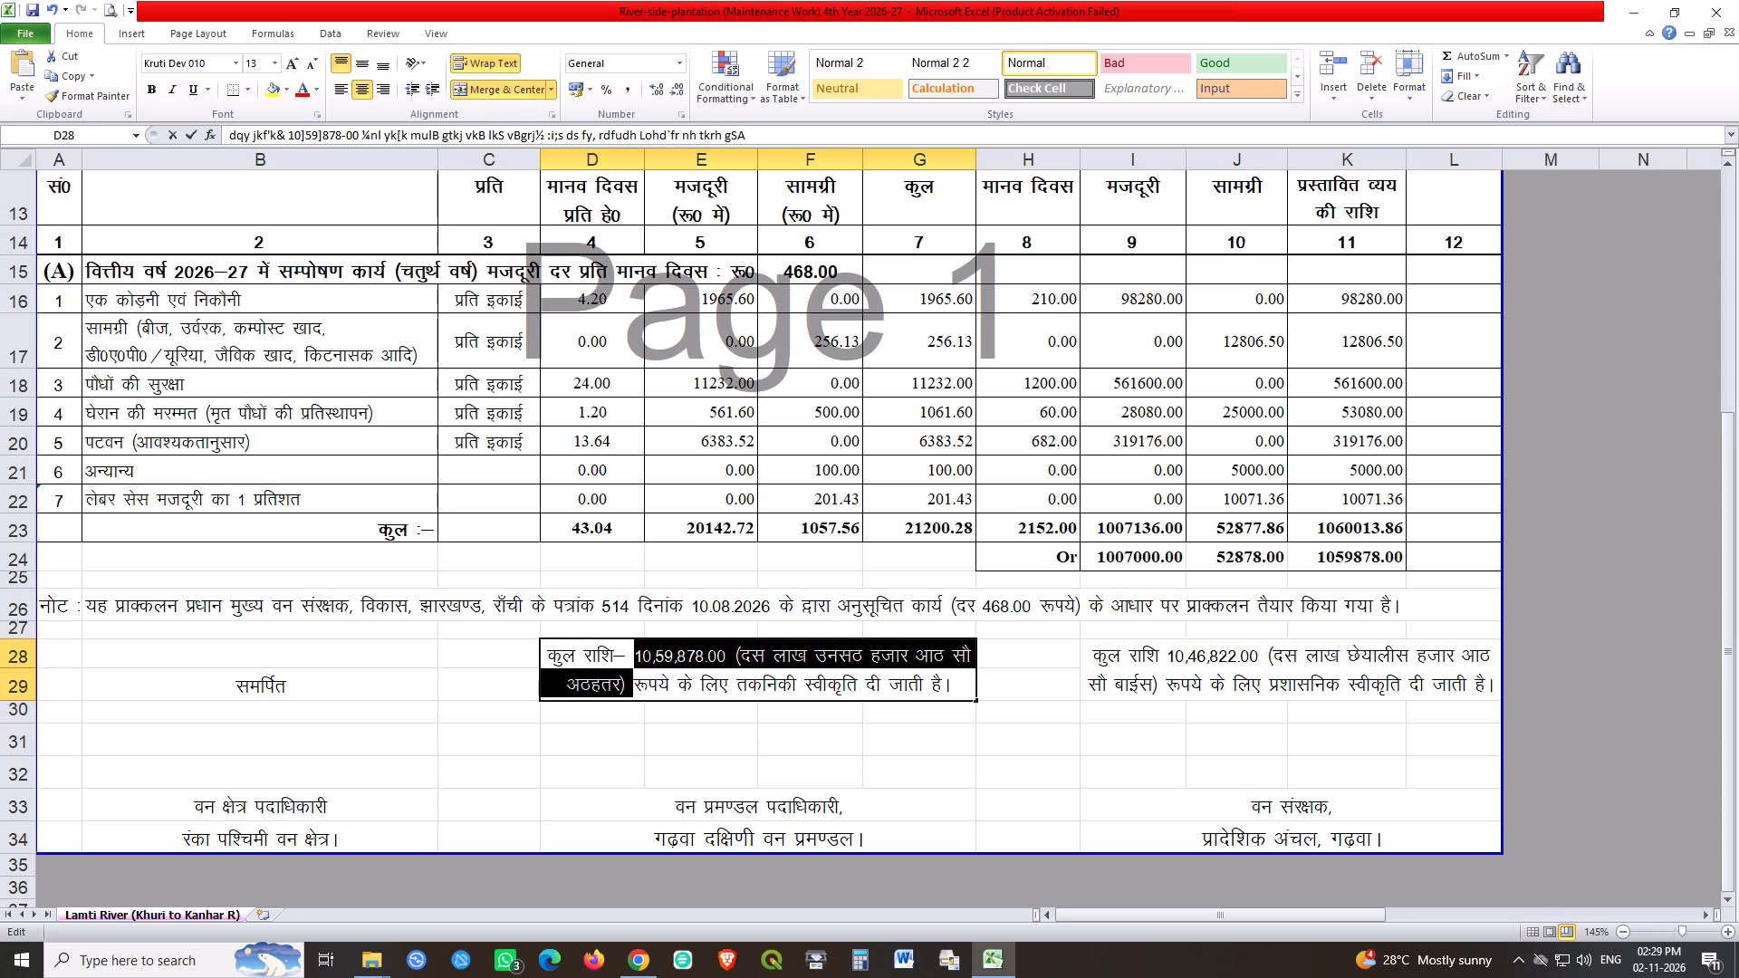
left_click_drag(631, 695, 632, 695)
key("ctrl+c")
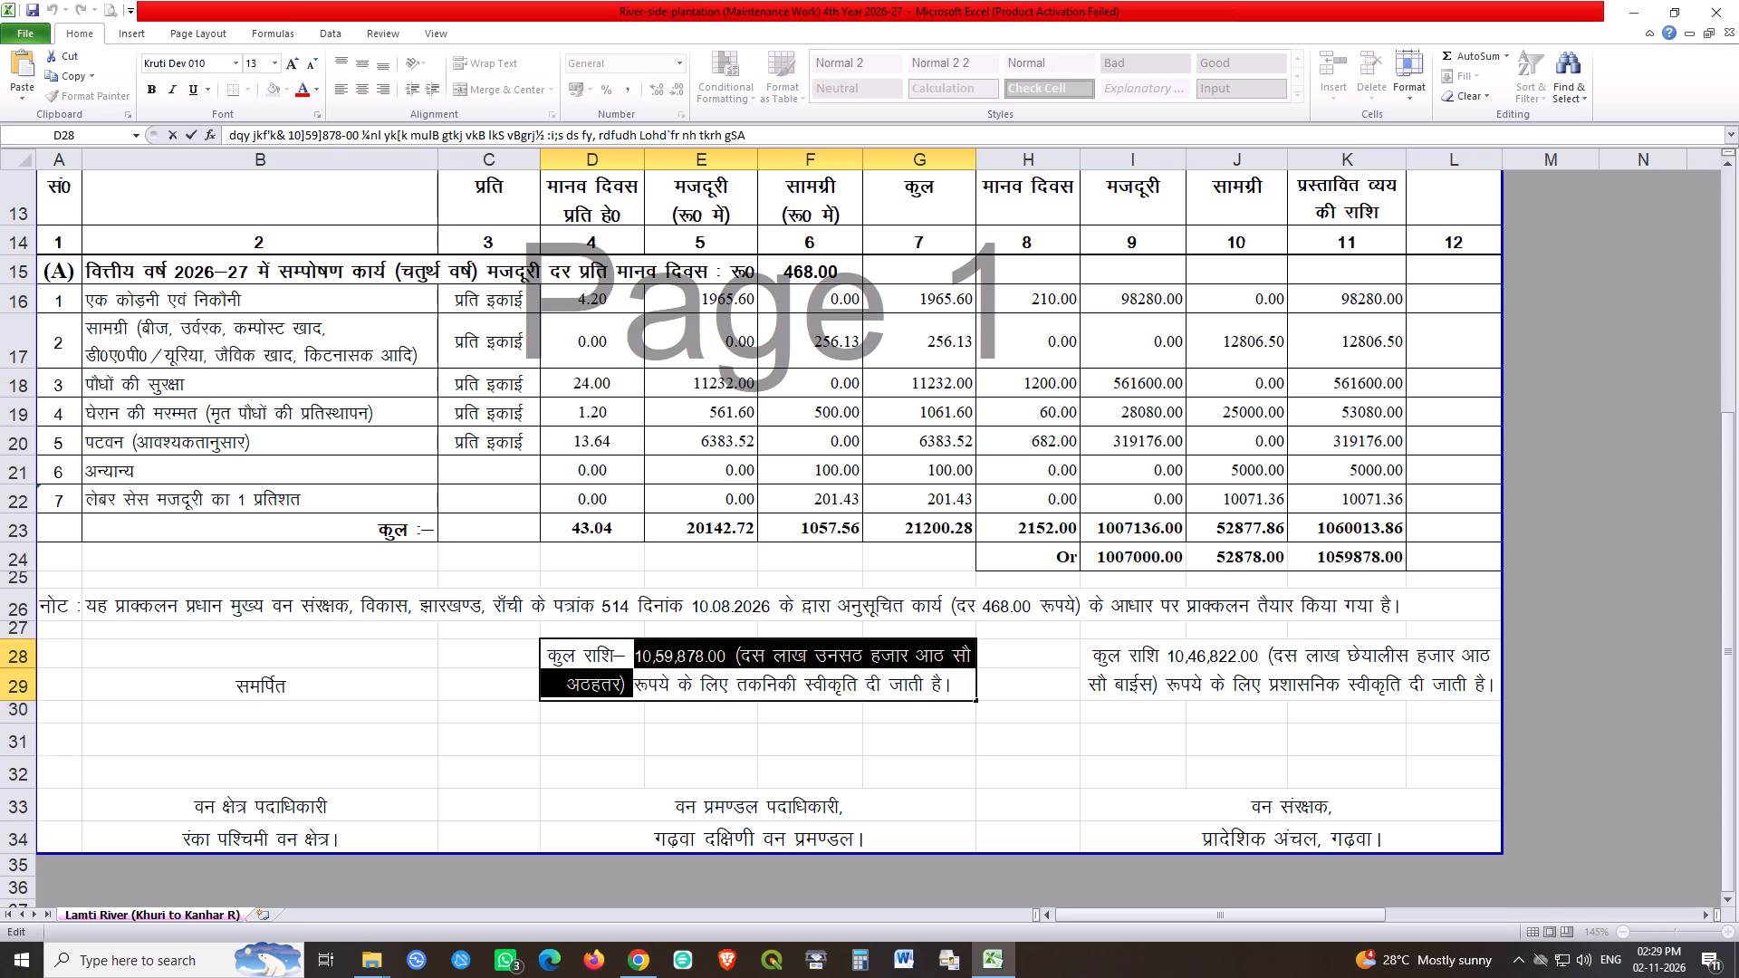
double_click(1152, 689)
left_click_drag(1169, 656, 1163, 690)
key("ctrl+v")
key("Return")
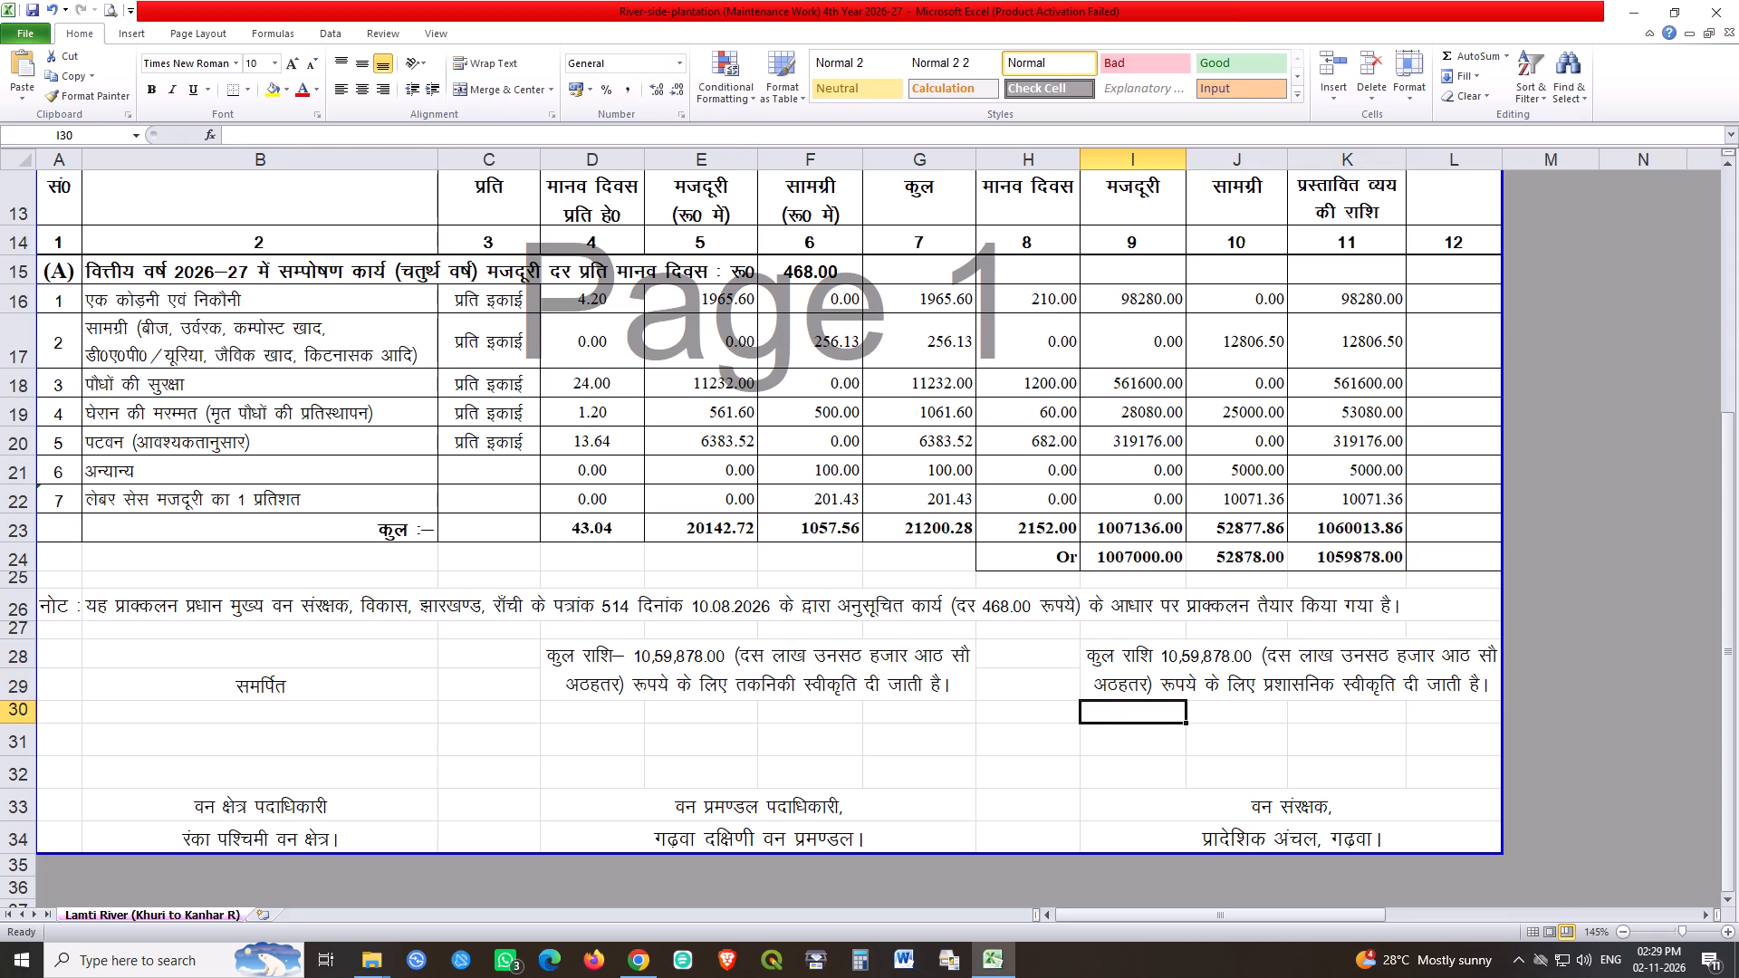
Save the River-side-plantation 4th Year 2026-27 workbook with its updated approval amounts.
key("ctrl+s")
key("ctrl+s")
key("ctrl+s")
key("ctrl+s")
key("ctrl+s")
key("ctrl+s")
key("ctrl+s")
Check the print preview of the Lamti River estimate and print one A4 landscape copy on the Brother DCP-L5510DN.
key("ctrl+F2")
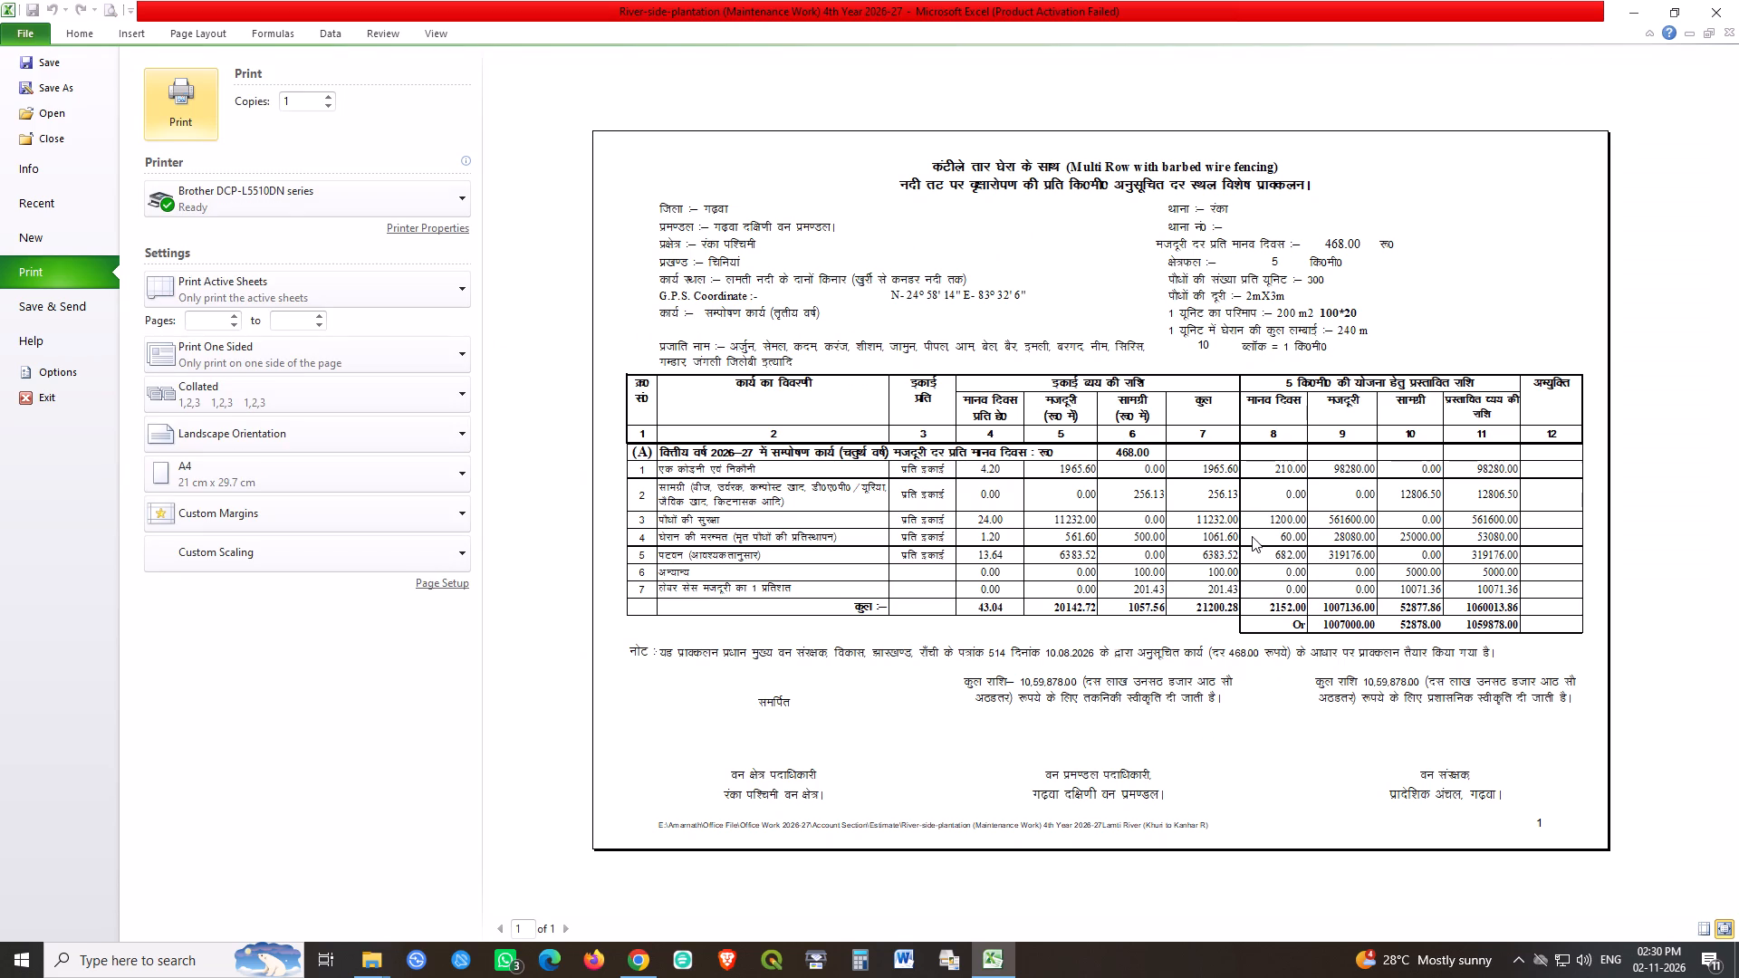
scroll(1198, 531, "down", 19)
scroll(1163, 565, "down", 20)
scroll(1163, 565, "down", 8)
scroll(1312, 775, "down", 8)
scroll(1339, 653, "down", 11)
scroll(1186, 628, "down", 9)
left_click(159, 106)
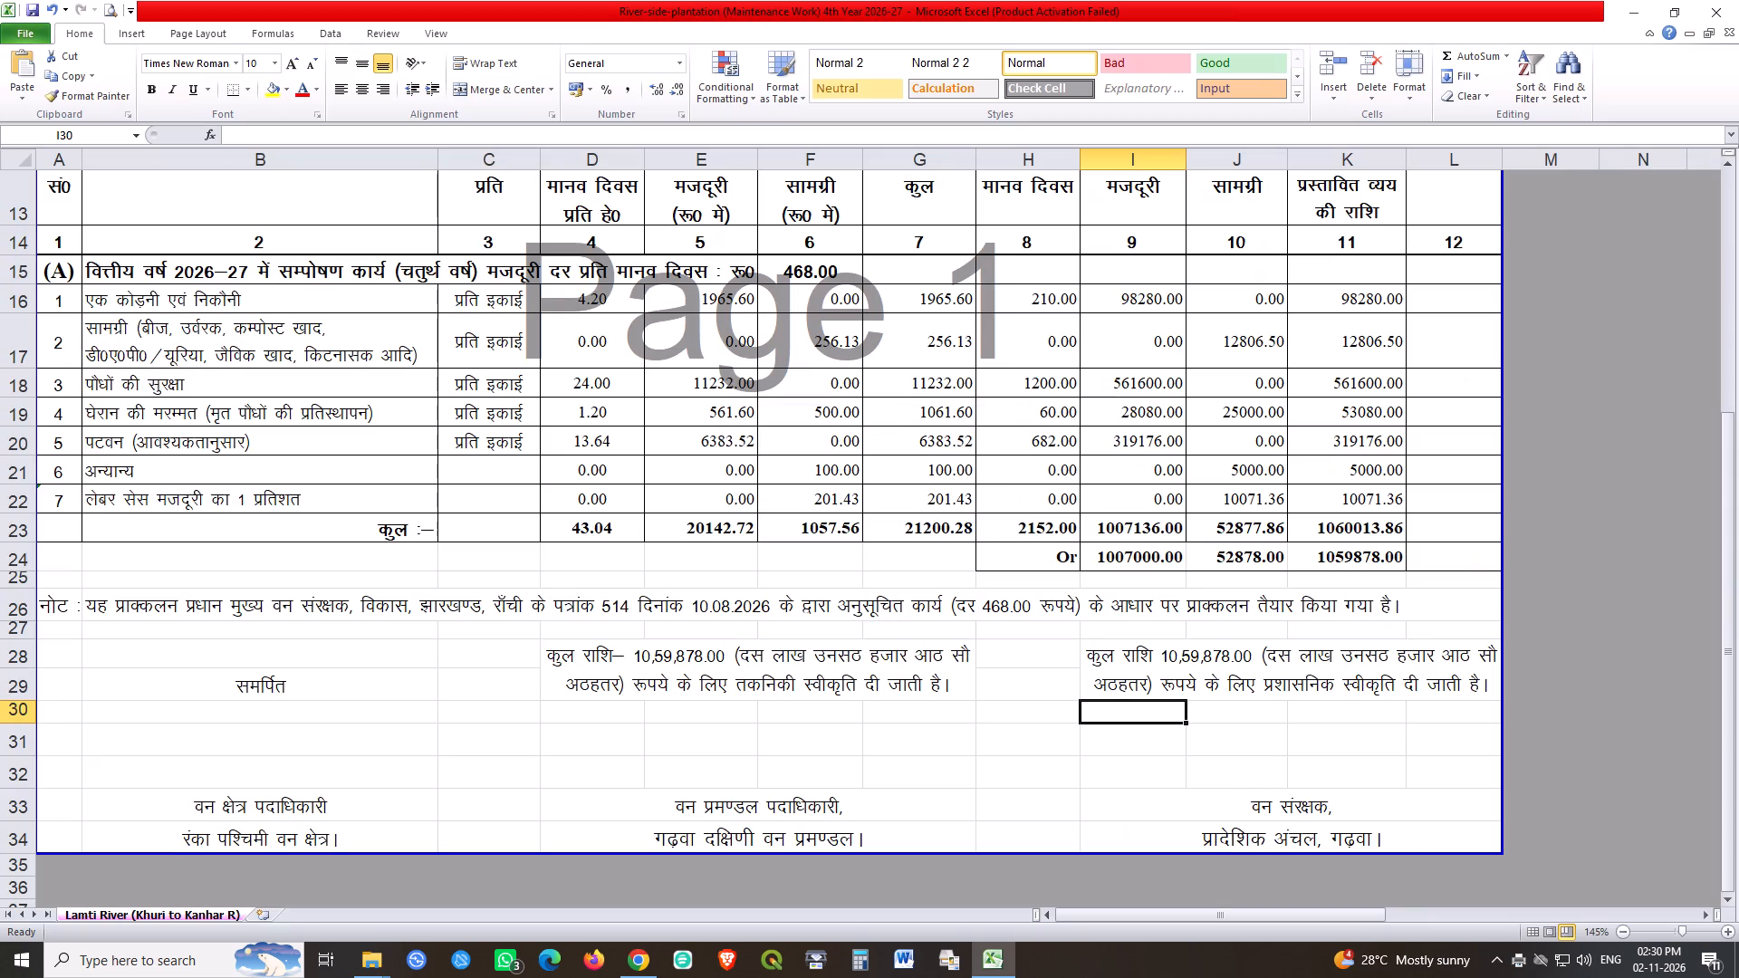
Save the River-side-plantation workbook again, close it, and return to the 2026-27 Estimate folder in File Explorer.
key("ctrl+s")
key("ctrl+s")
key("ctrl+s")
key("ctrl+s")
key("ctrl+s")
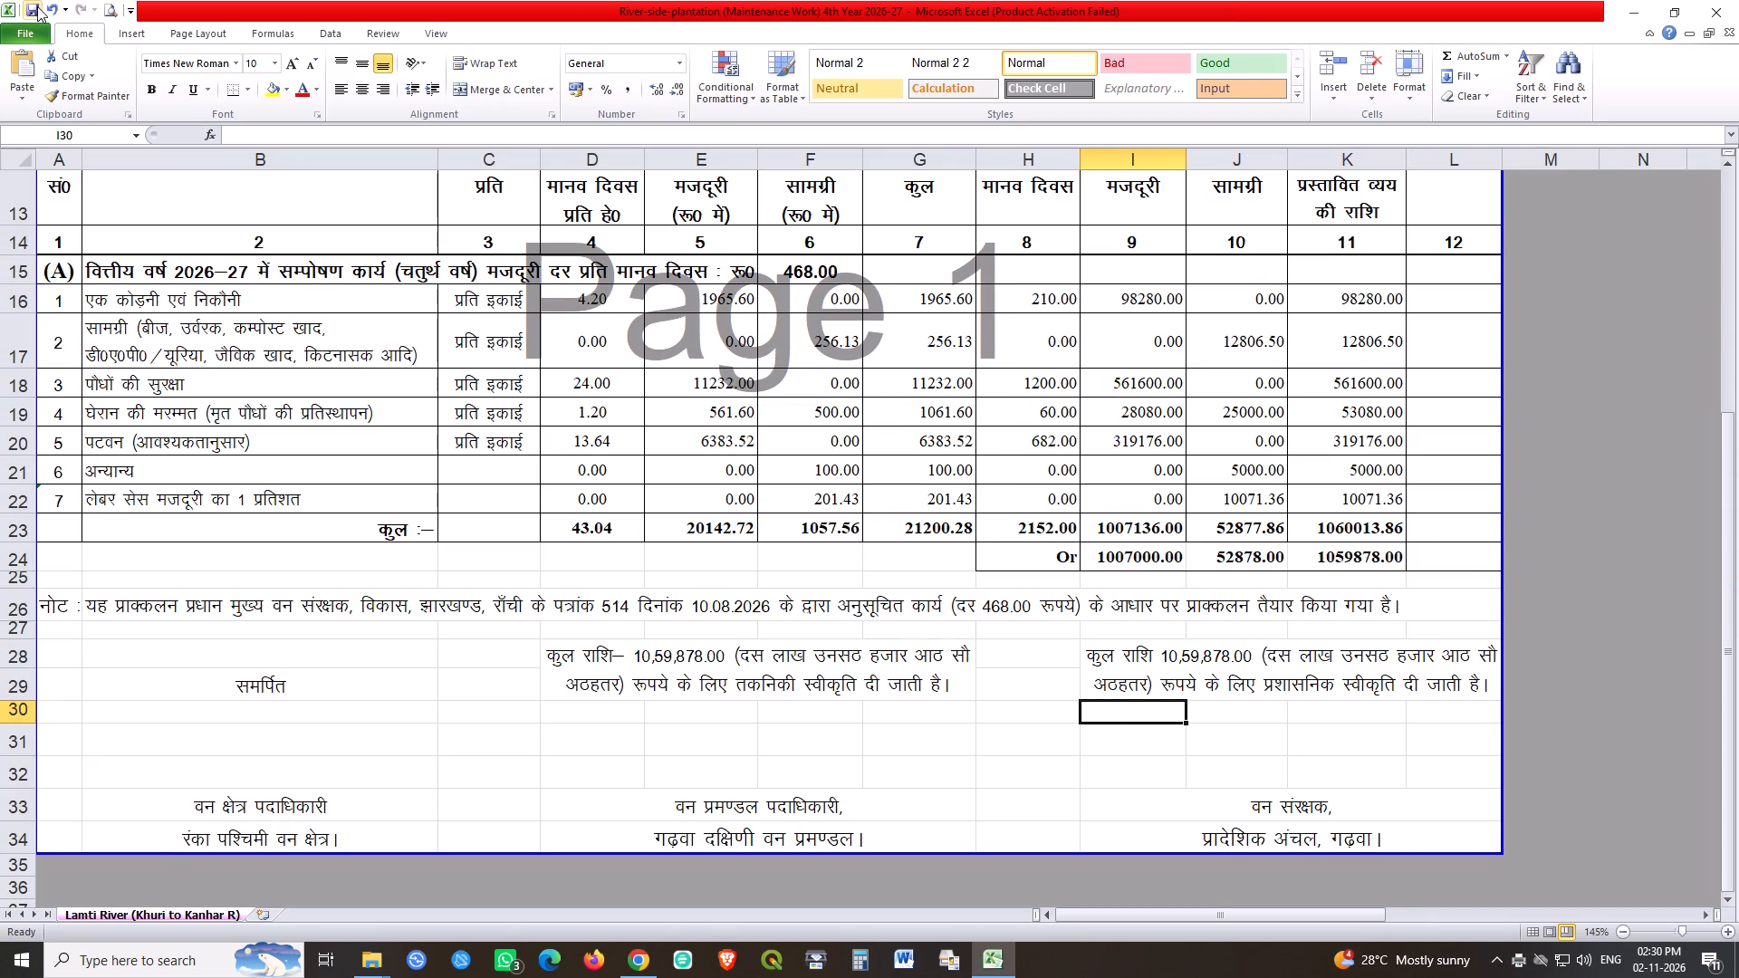
triple_click(35, 8)
double_click(35, 8)
triple_click(35, 8)
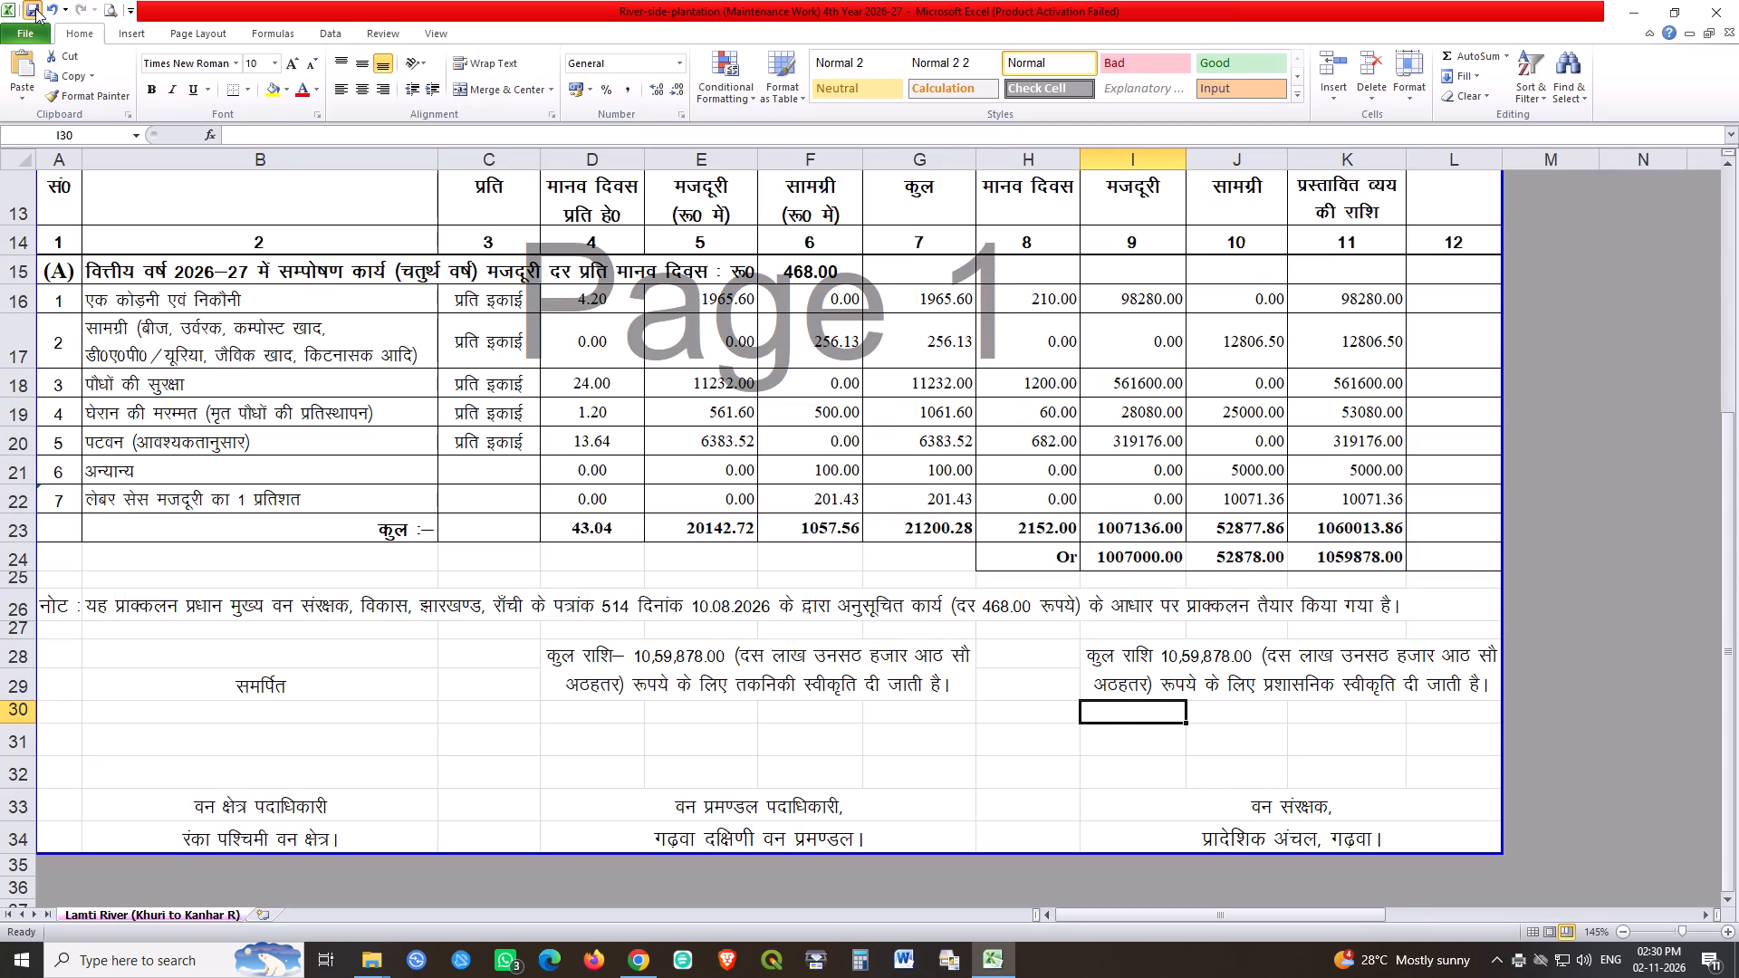
double_click(35, 8)
left_click(1710, 0)
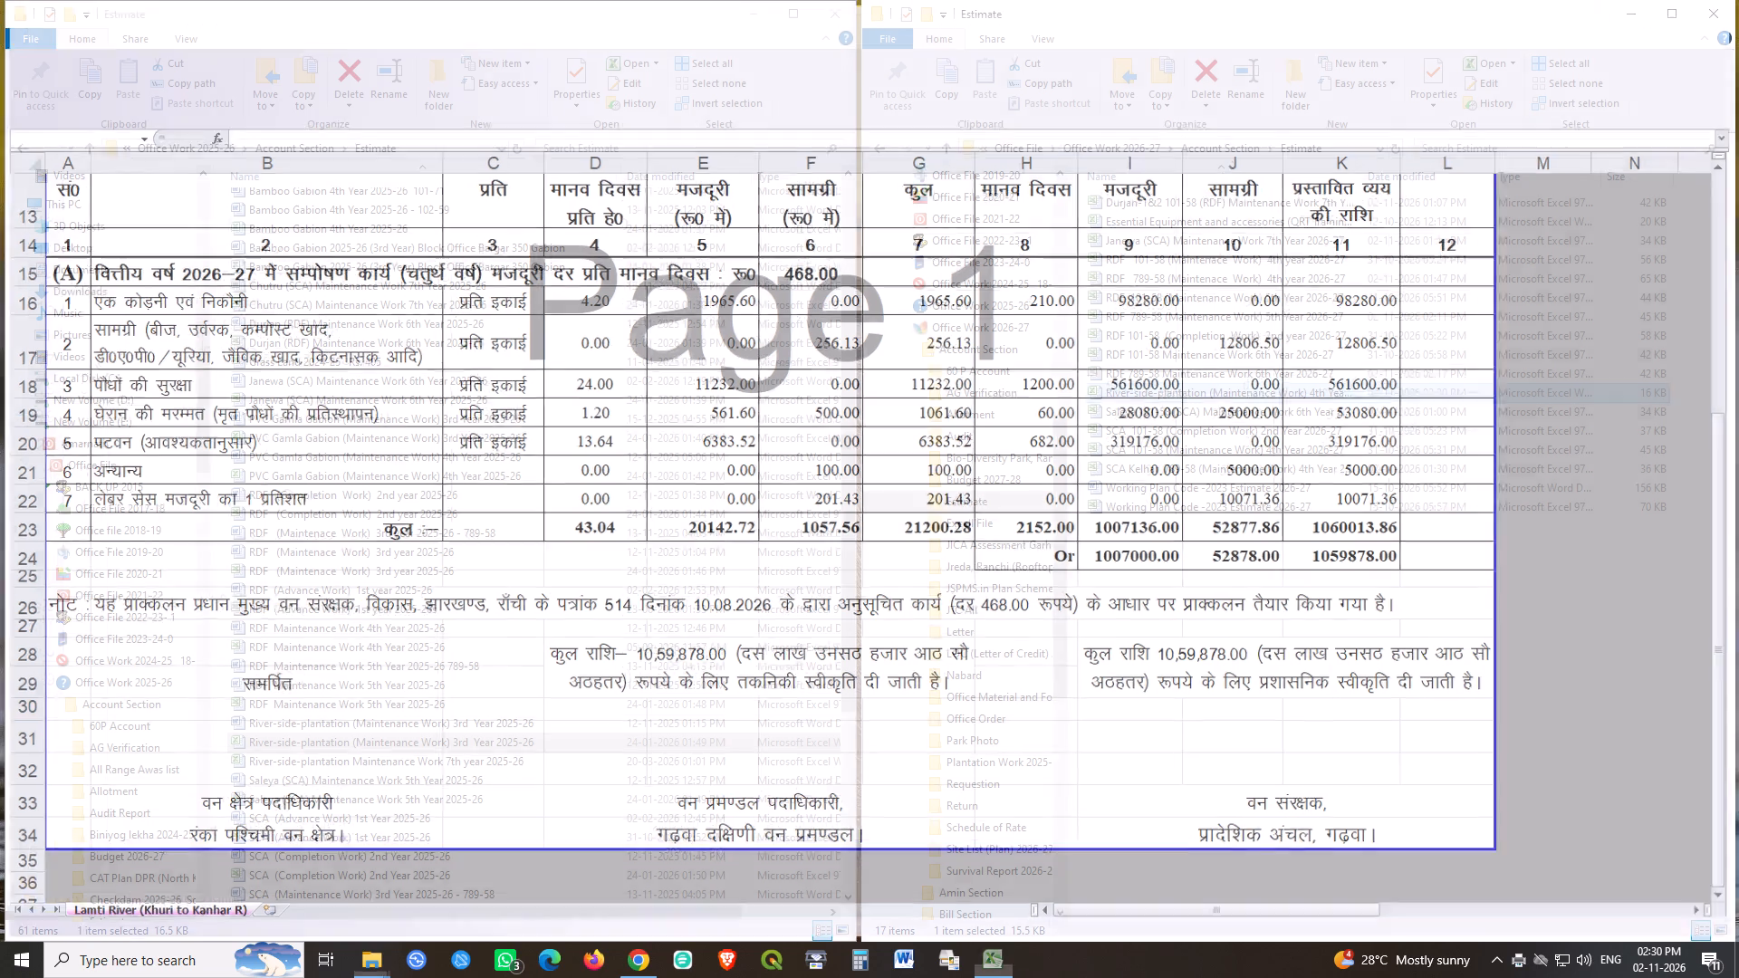
left_click(1477, 622)
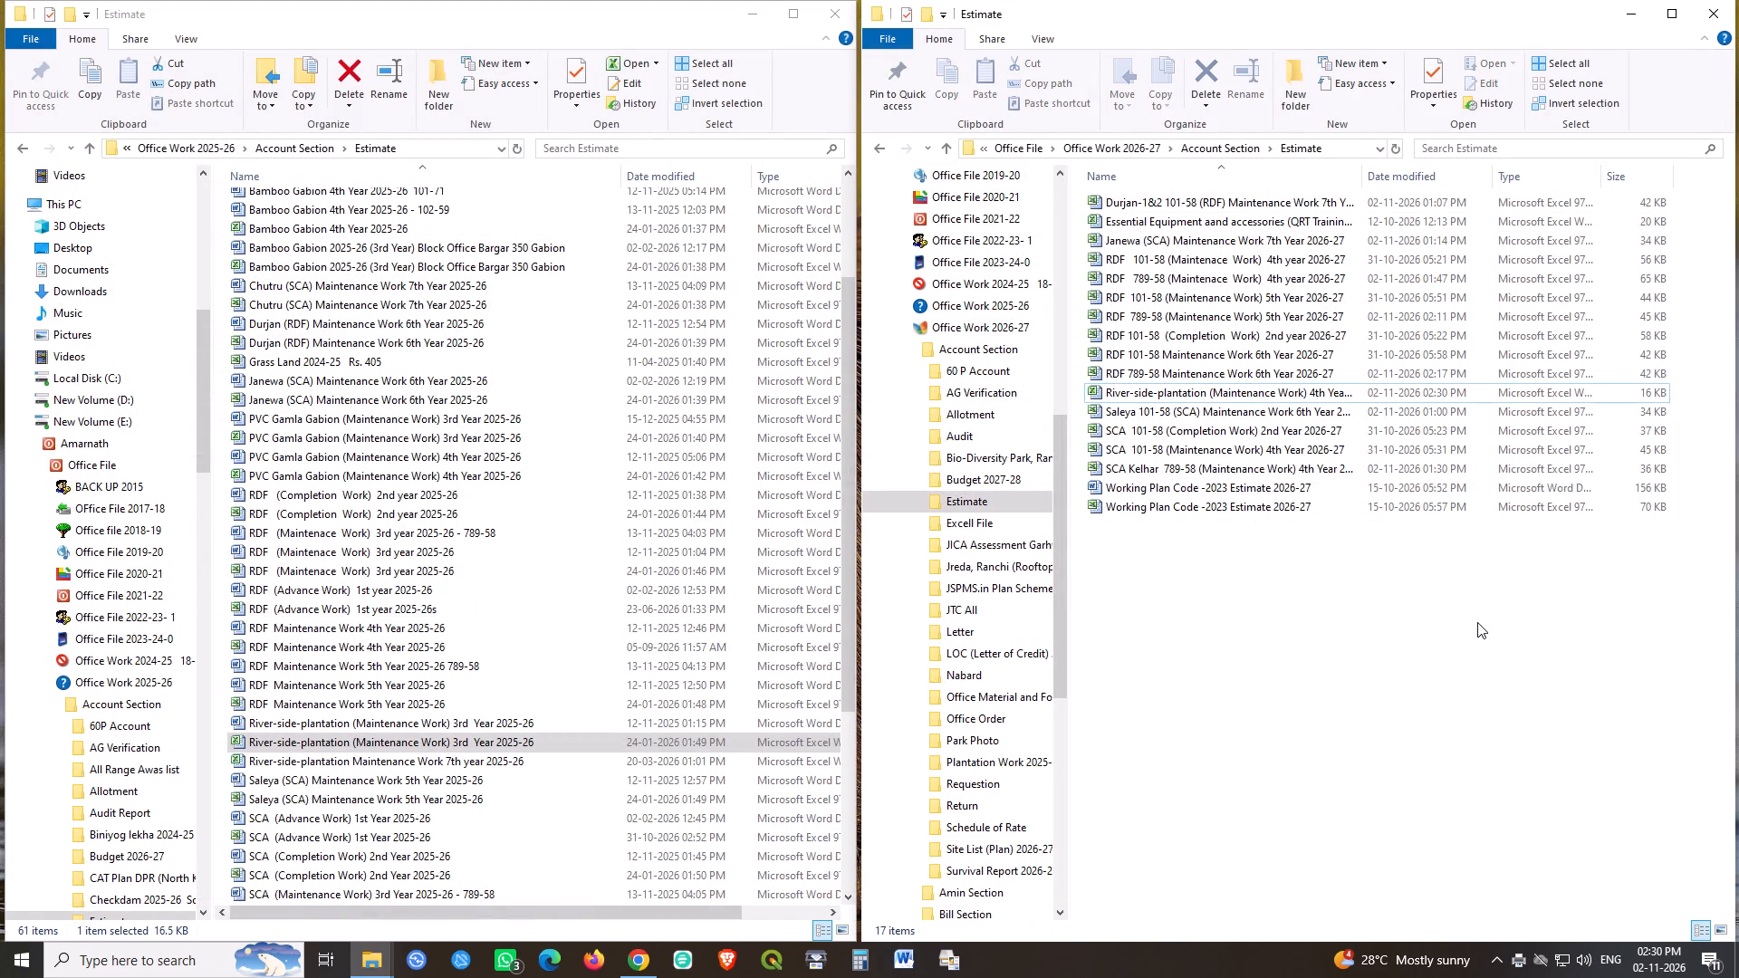